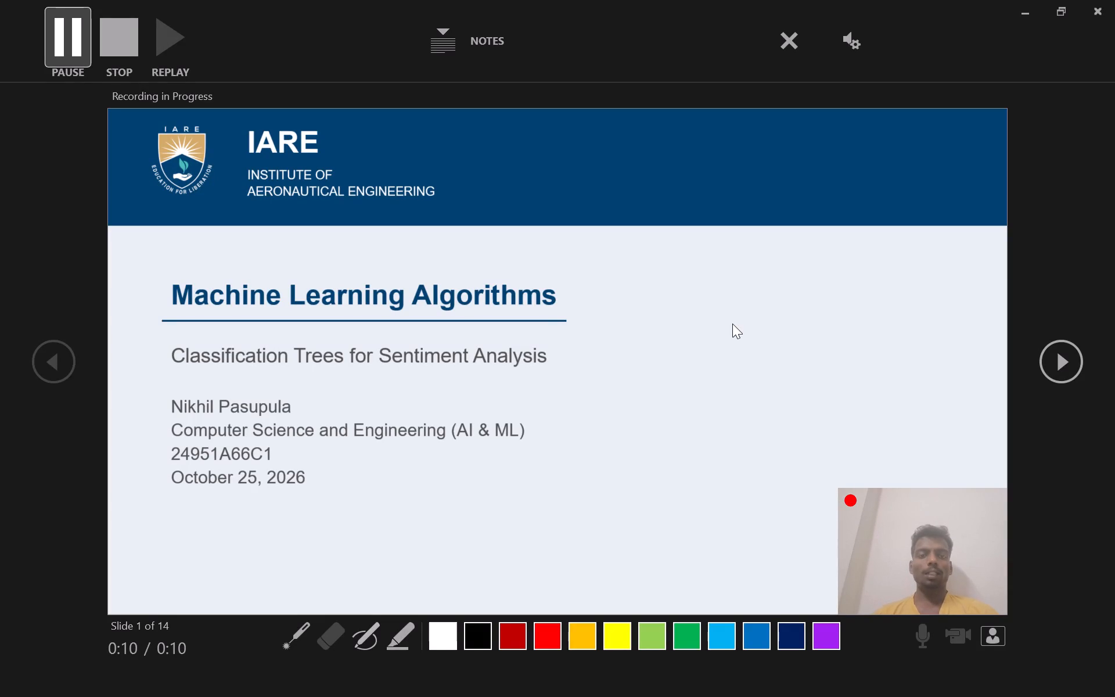
Advance the slide show recording from the title slide to the slide "Introduction to Sentiment Analysis in NLP".
{"action": "key", "text": "Right"}
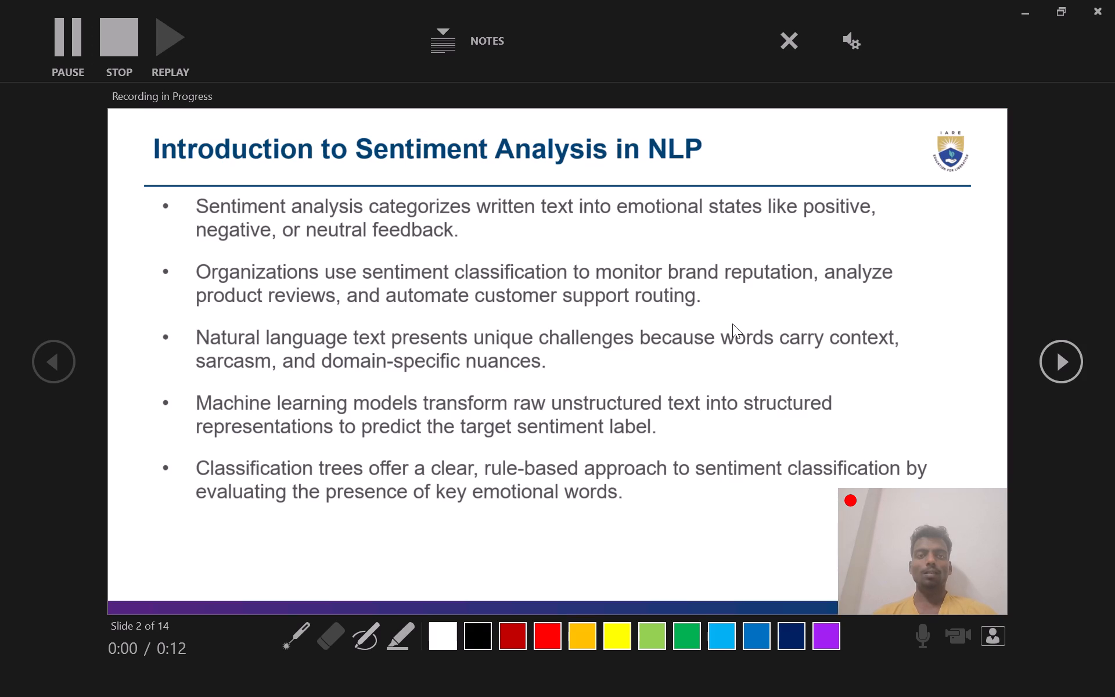
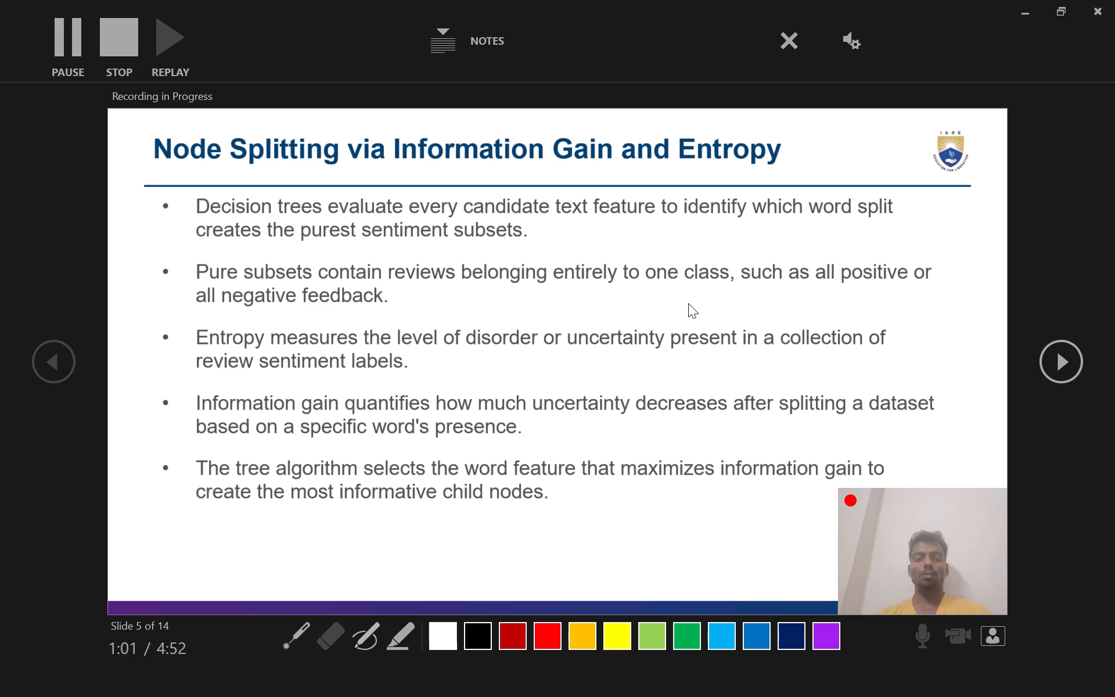
Advance the slide show recording from "Node Splitting via Information Gain and Entropy" to the slide "Measuring Node Purity with Gini Impurity".
{"action": "key", "text": "Right"}
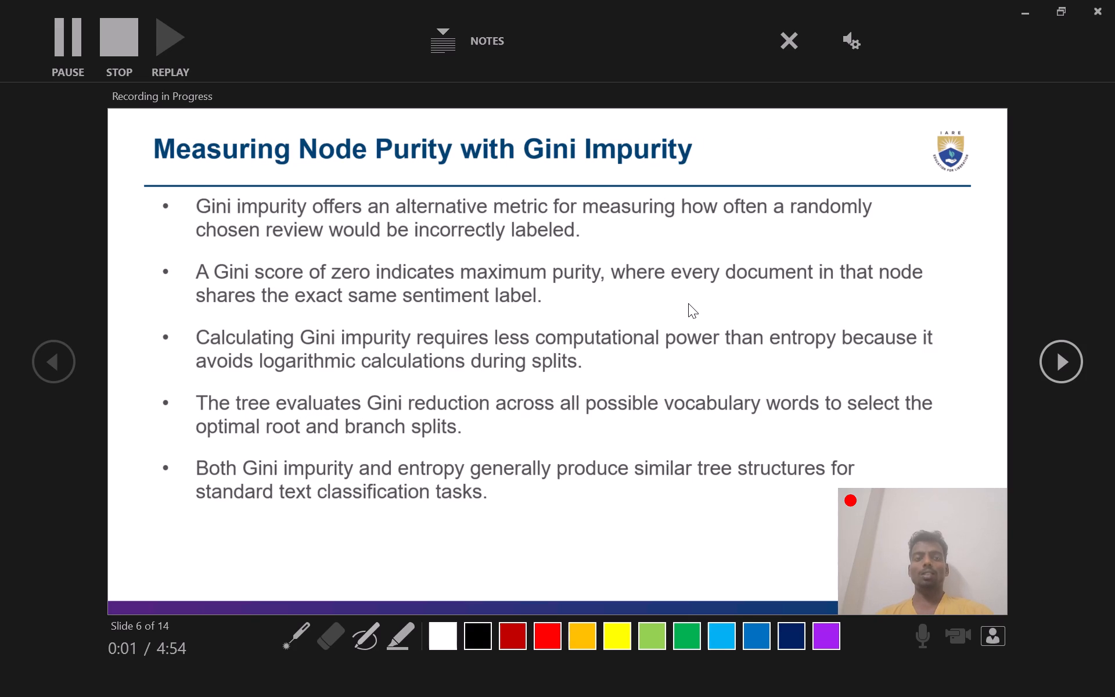
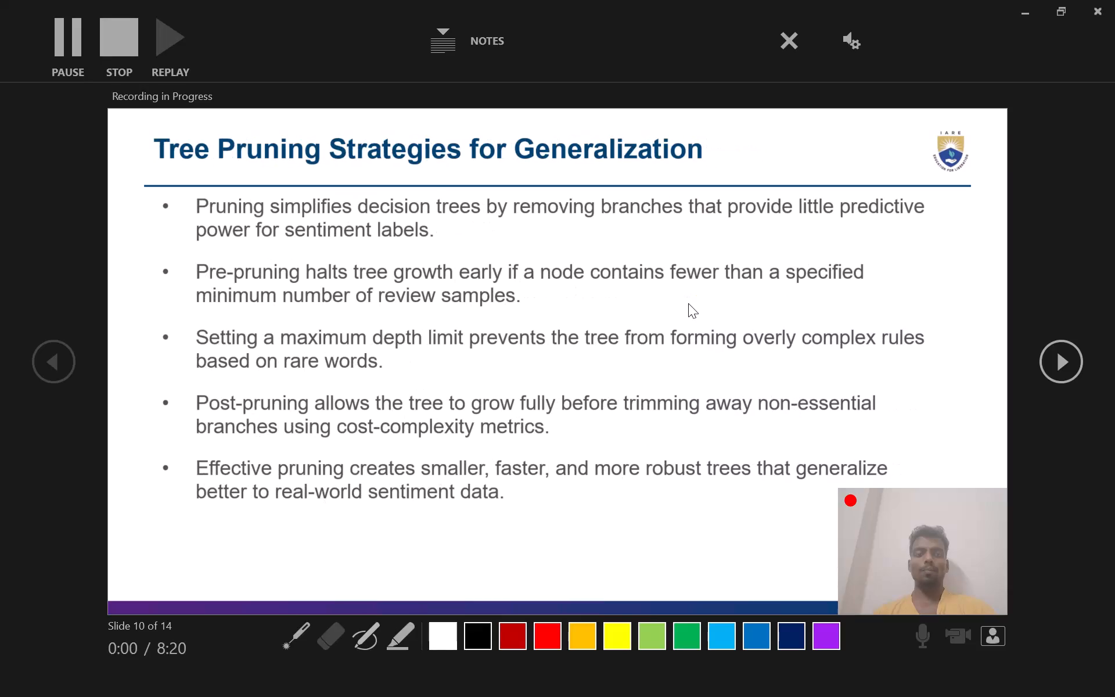
Advance the slide show recording past "Advantages and Limitations in Sentiment NLP" to the slide "Practical Case Study: Product Review Analysis".
{"action": "key", "text": "Right"}
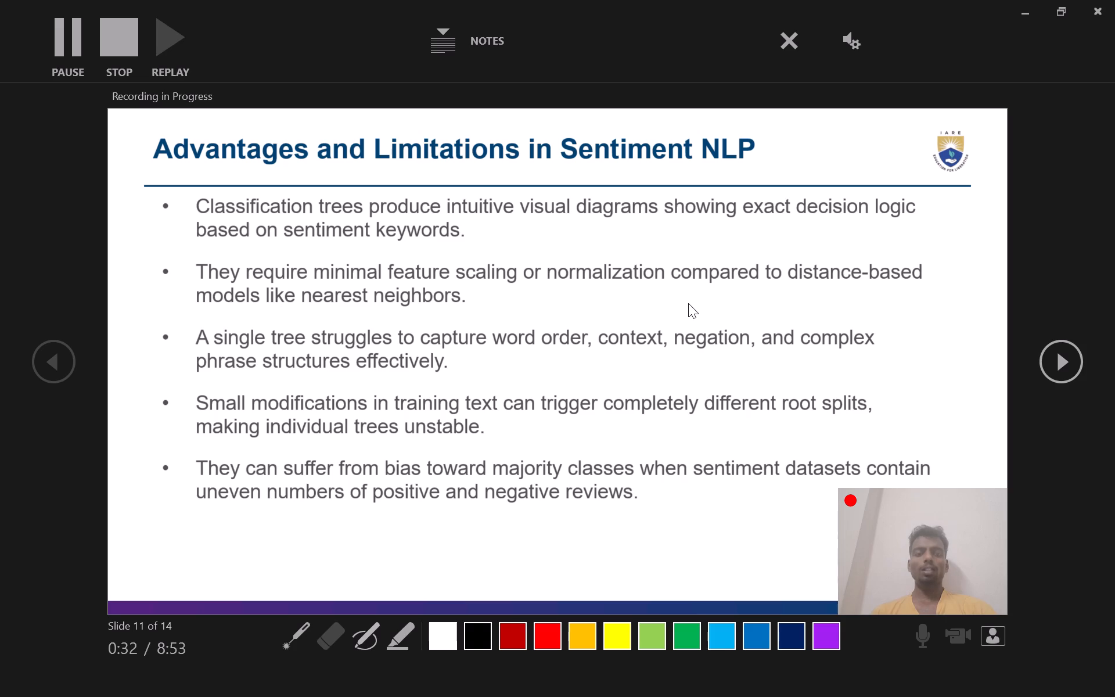
{"action": "key", "text": "Right"}
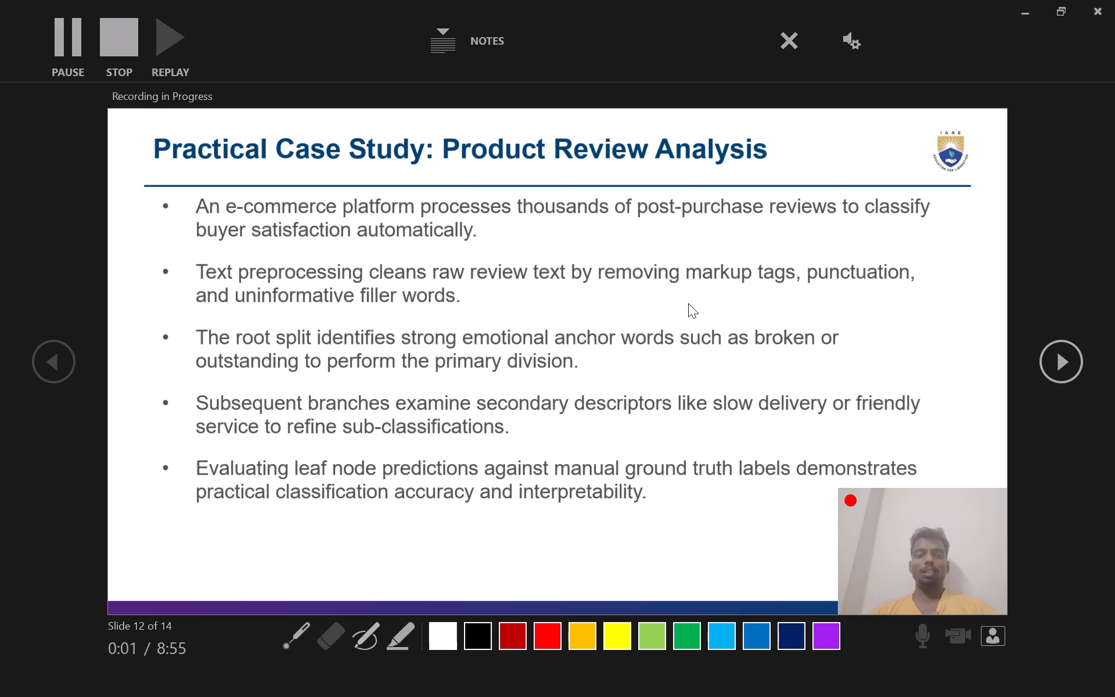
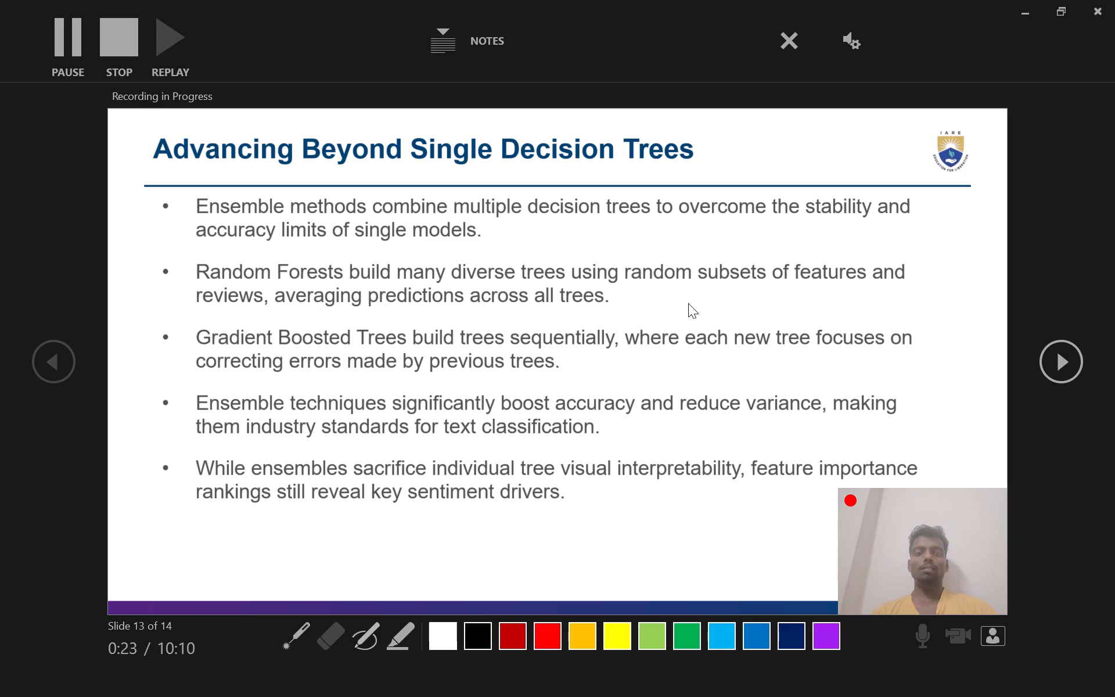
Advance the recording to the closing "Thank You" slide, stop recording and leave the recording view.
{"action": "key", "text": "Right"}
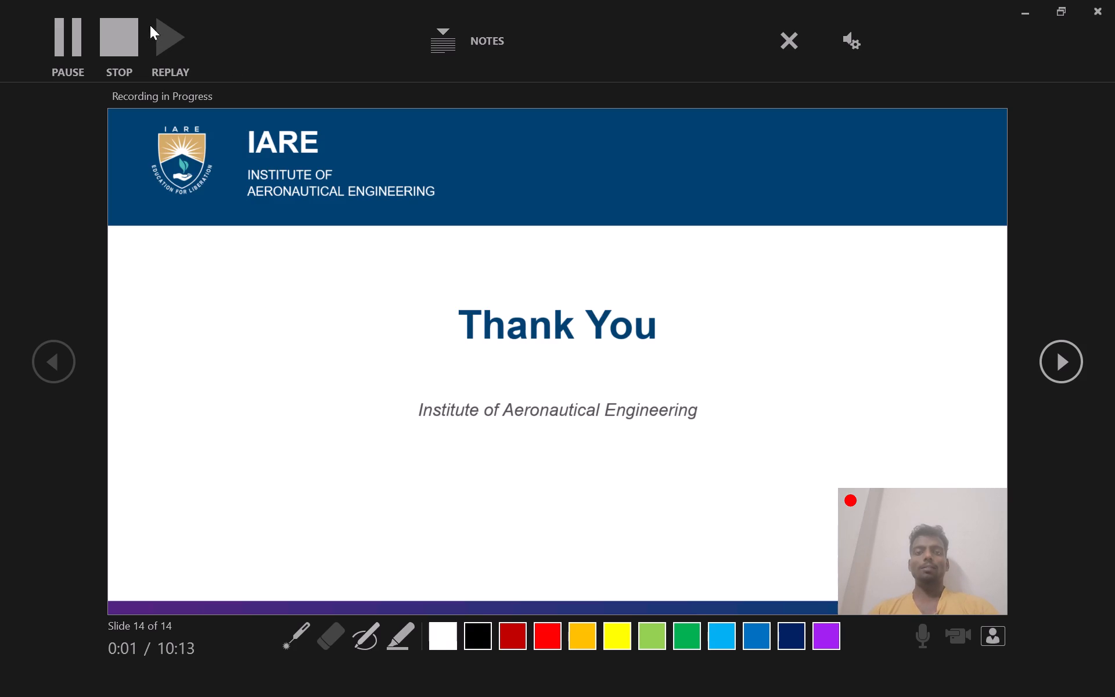
{"action": "left_click", "coordinate": [116, 41]}
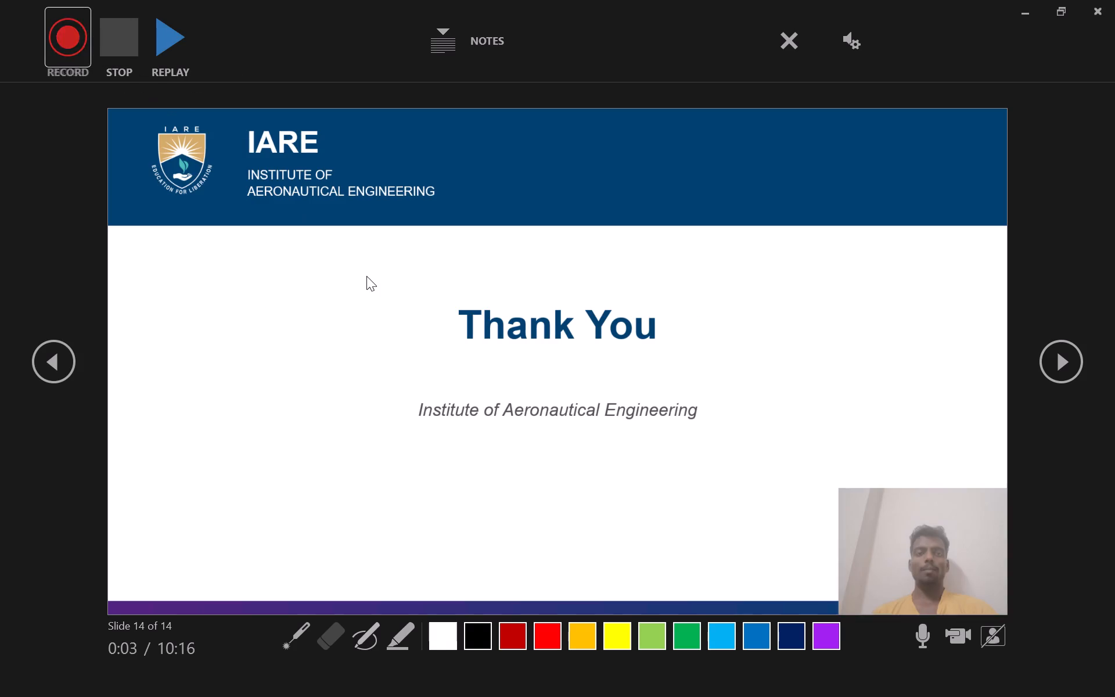
{"action": "key", "text": "Escape"}
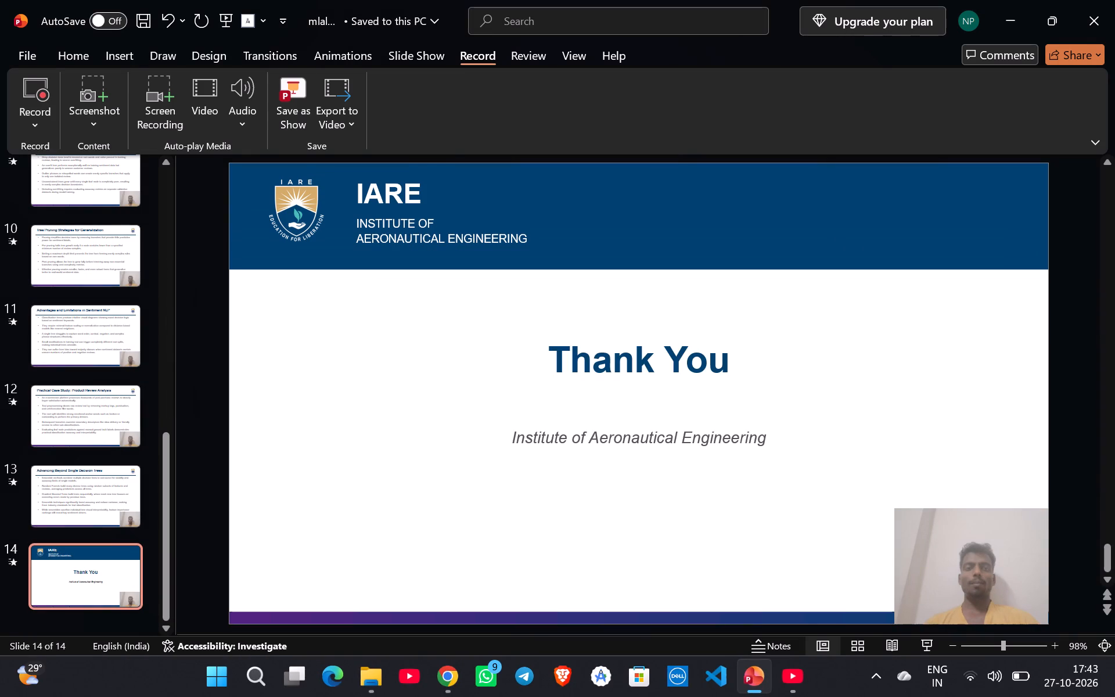
Export the presentation as a Full HD (1080p) MPEG-4 video with recorded timings and narrations, saved in Downloads as "mlal aat2 video".
{"action": "left_click", "coordinate": [346, 115]}
{"action": "left_click", "coordinate": [362, 148]}
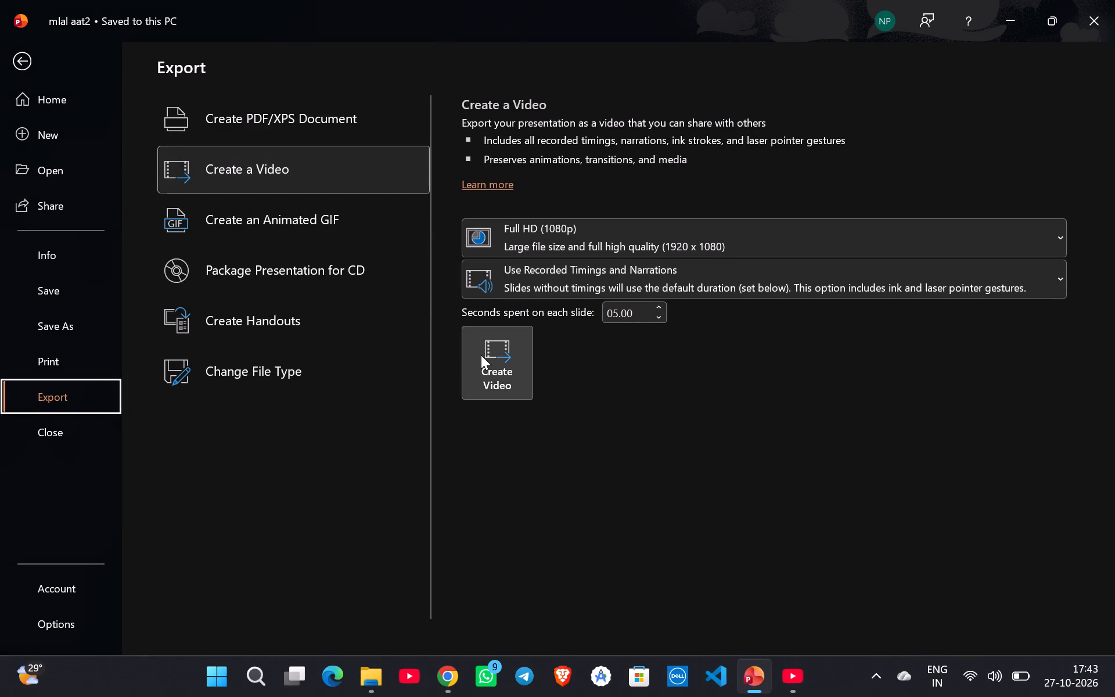
{"action": "left_click", "coordinate": [481, 355]}
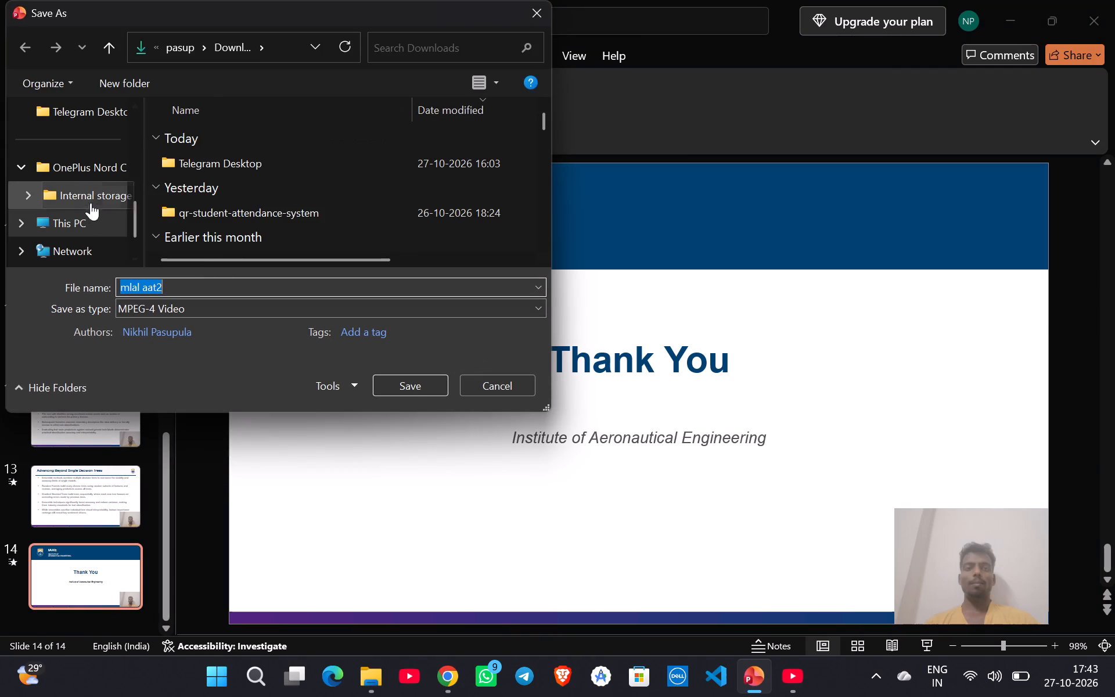
{"action": "scroll", "coordinate": [68, 209], "scroll_direction": "up", "scroll_amount": 3}
{"action": "left_click", "coordinate": [68, 255]}
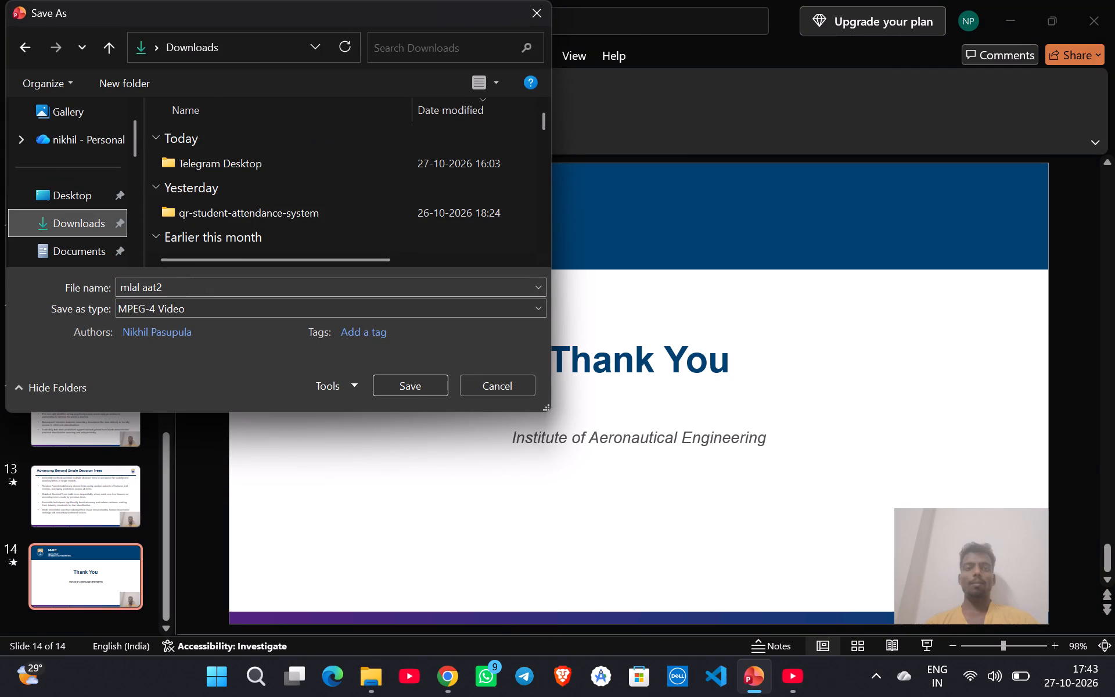
{"action": "left_click", "coordinate": [208, 284]}
{"action": "left_click", "coordinate": [208, 284]}
{"action": "key", "text": "space"}
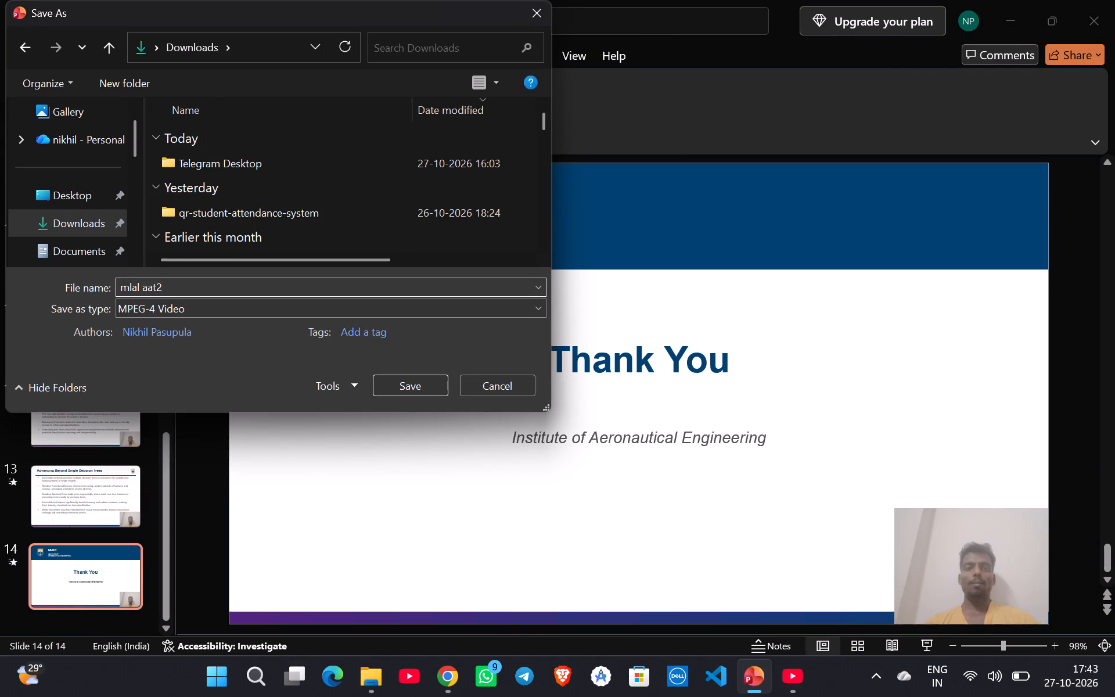
{"action": "type", "text": "video"}
{"action": "left_click", "coordinate": [420, 387]}
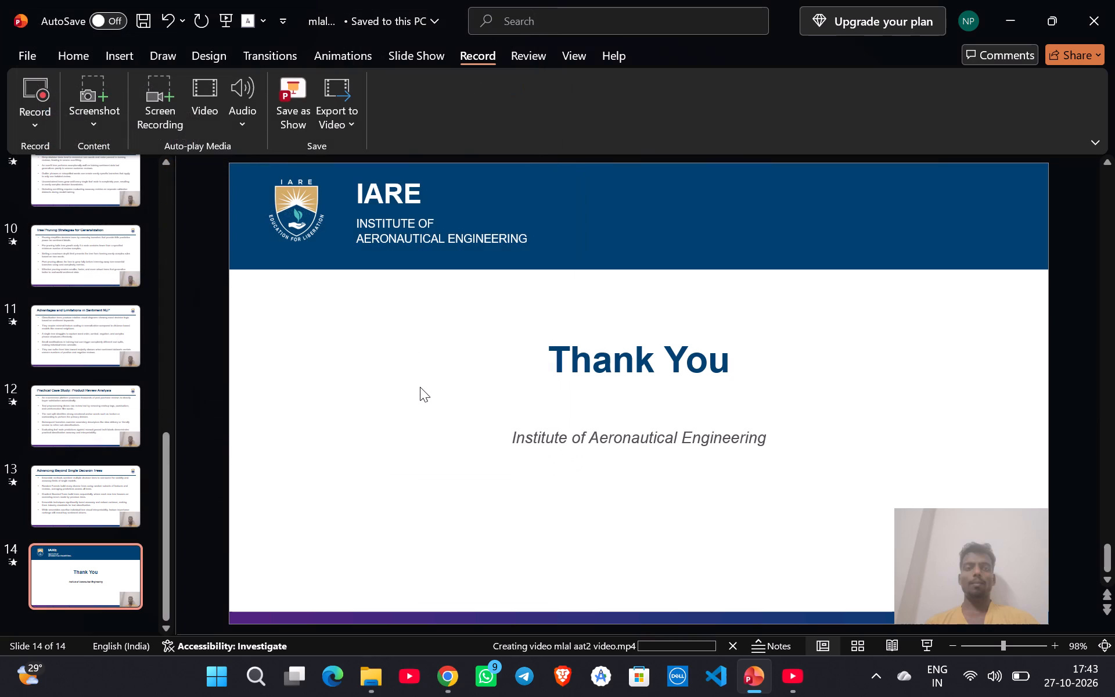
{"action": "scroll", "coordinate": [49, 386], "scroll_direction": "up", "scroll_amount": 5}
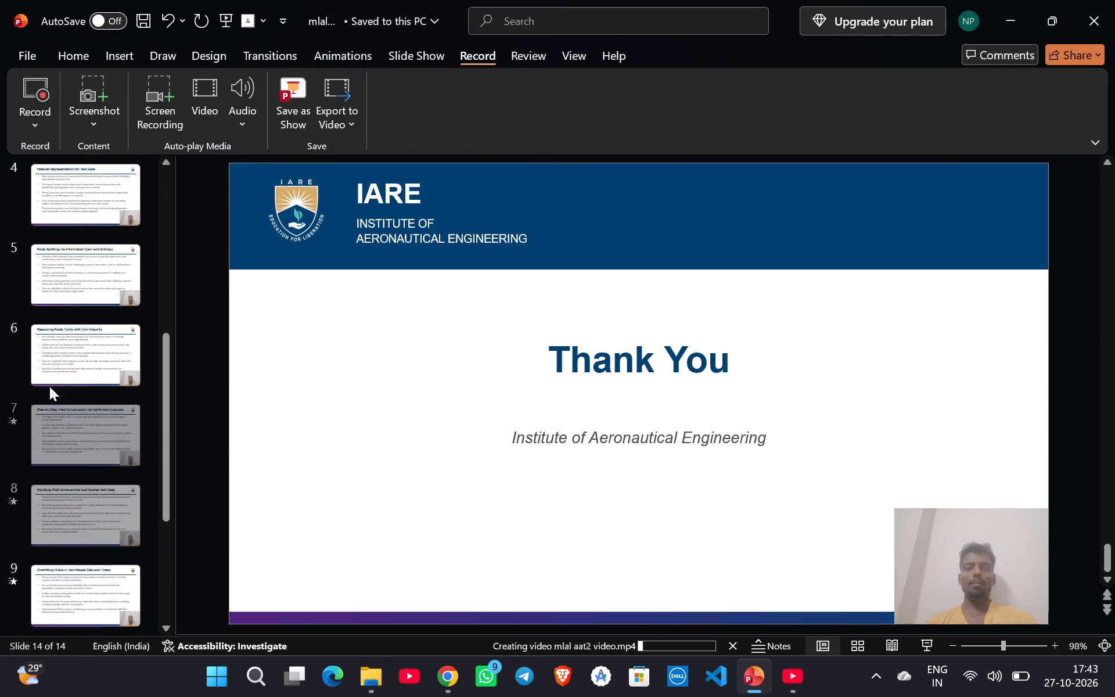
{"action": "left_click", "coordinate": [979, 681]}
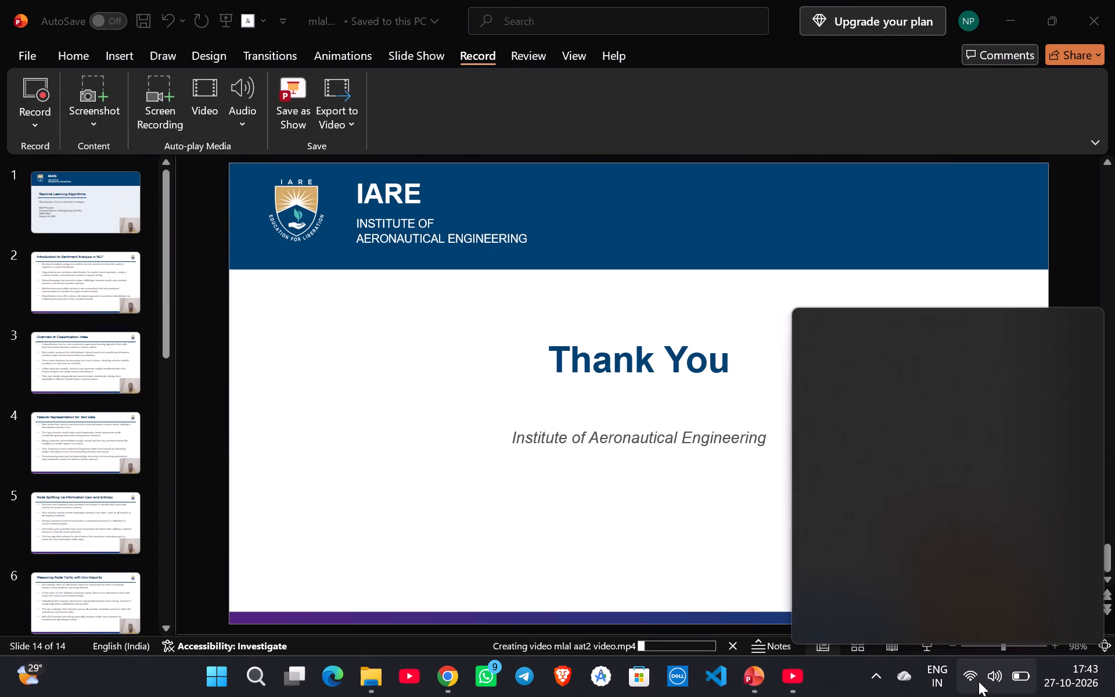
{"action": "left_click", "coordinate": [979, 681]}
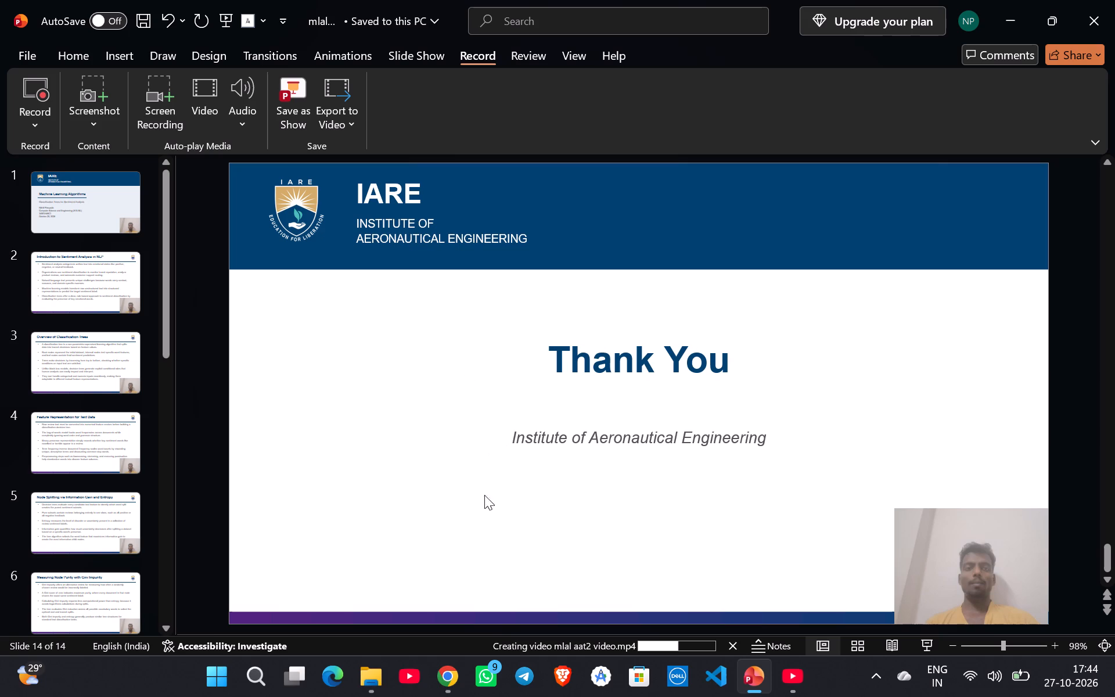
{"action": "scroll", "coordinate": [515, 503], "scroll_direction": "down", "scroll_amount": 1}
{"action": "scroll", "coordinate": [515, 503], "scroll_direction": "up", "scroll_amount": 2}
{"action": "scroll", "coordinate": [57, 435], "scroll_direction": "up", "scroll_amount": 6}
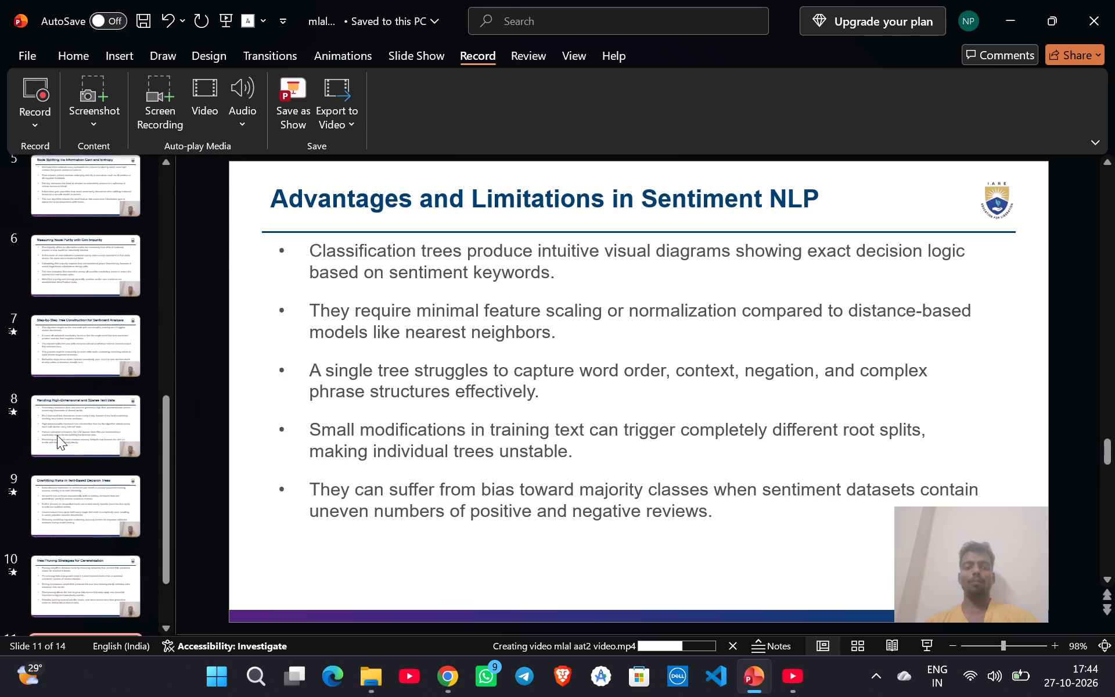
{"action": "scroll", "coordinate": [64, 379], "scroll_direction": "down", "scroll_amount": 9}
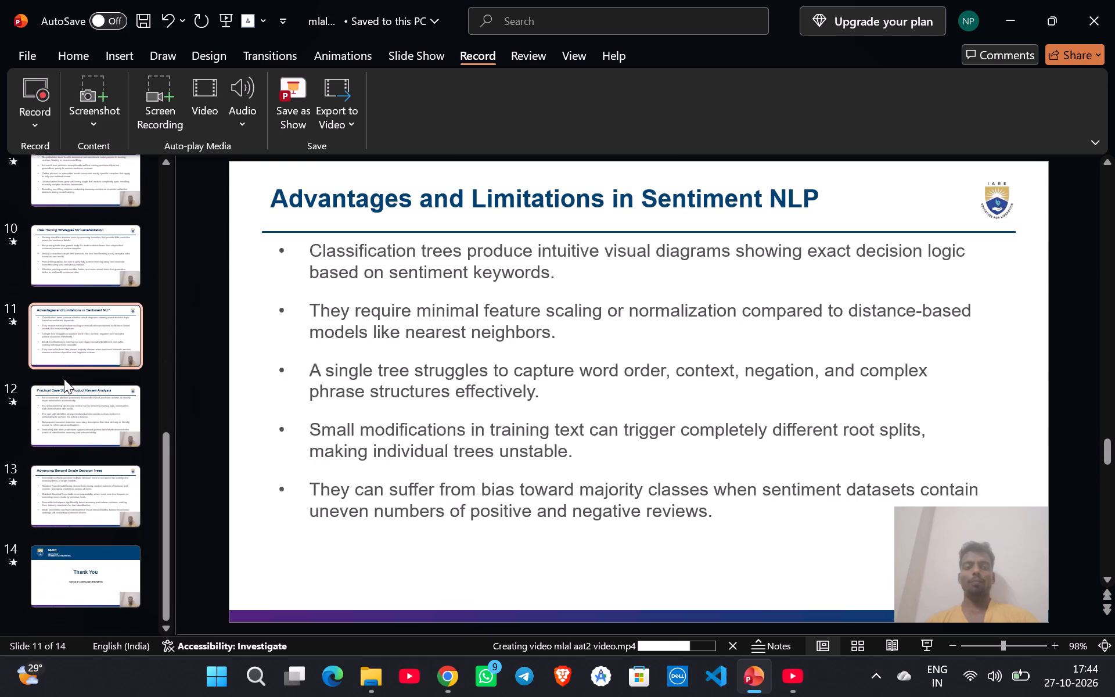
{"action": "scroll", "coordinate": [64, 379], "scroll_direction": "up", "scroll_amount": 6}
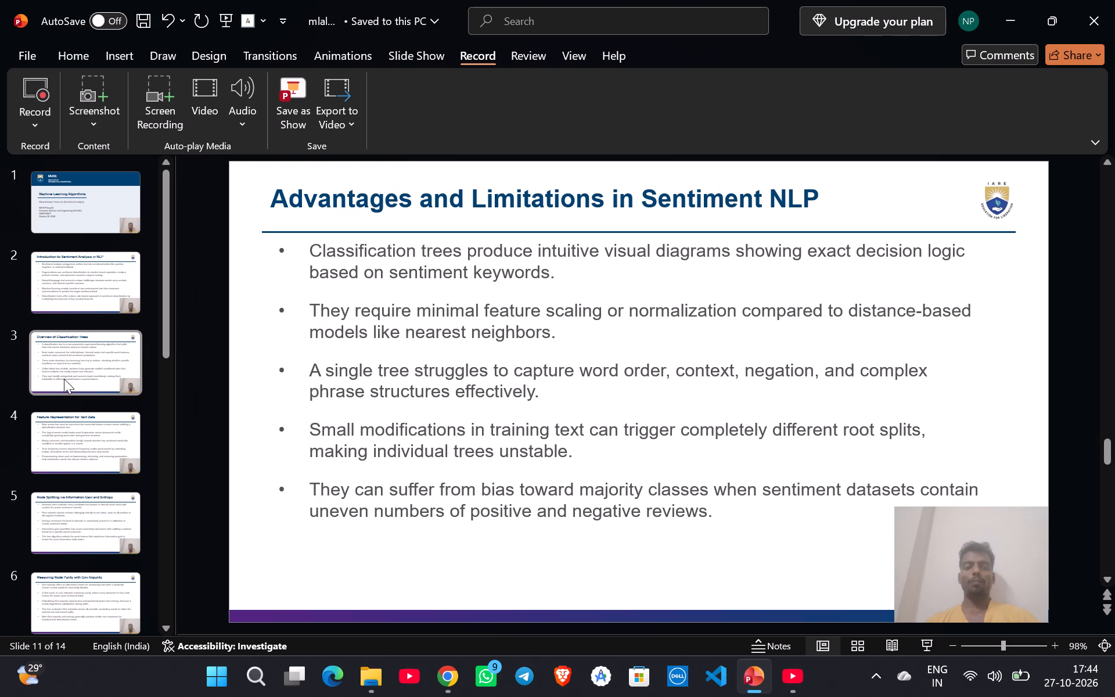
Check the Downloads folder for the exported video file, then clear the open windows to the desktop.
{"action": "left_click", "coordinate": [380, 679]}
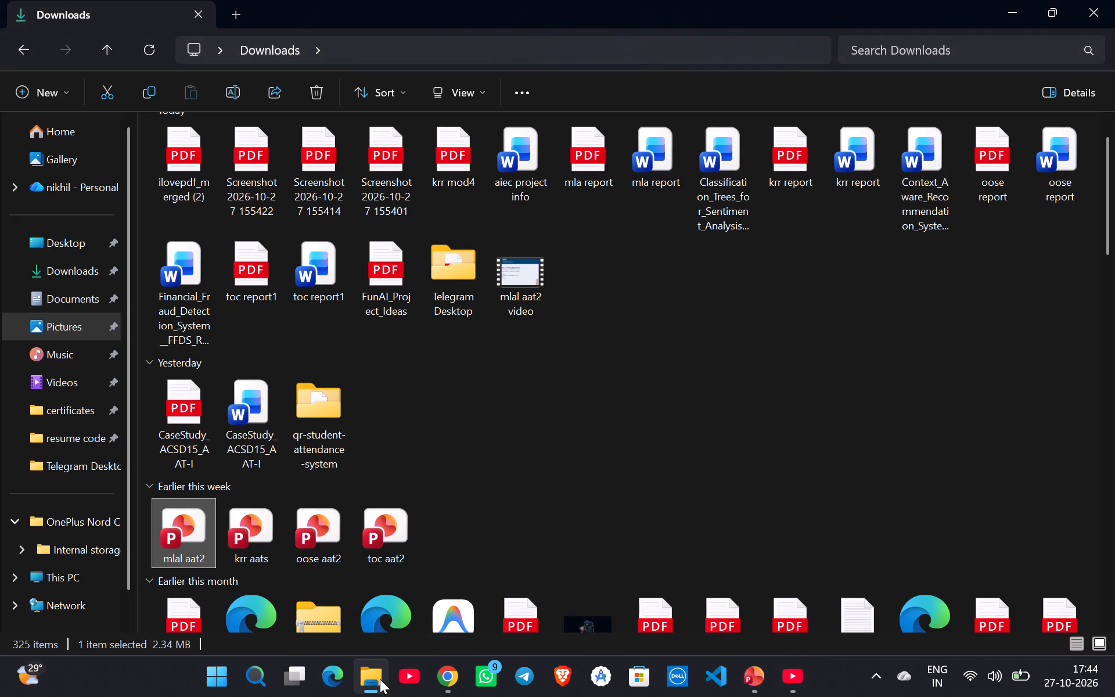
{"action": "scroll", "coordinate": [390, 351], "scroll_direction": "up", "scroll_amount": 7}
{"action": "scroll", "coordinate": [621, 404], "scroll_direction": "up", "scroll_amount": 5}
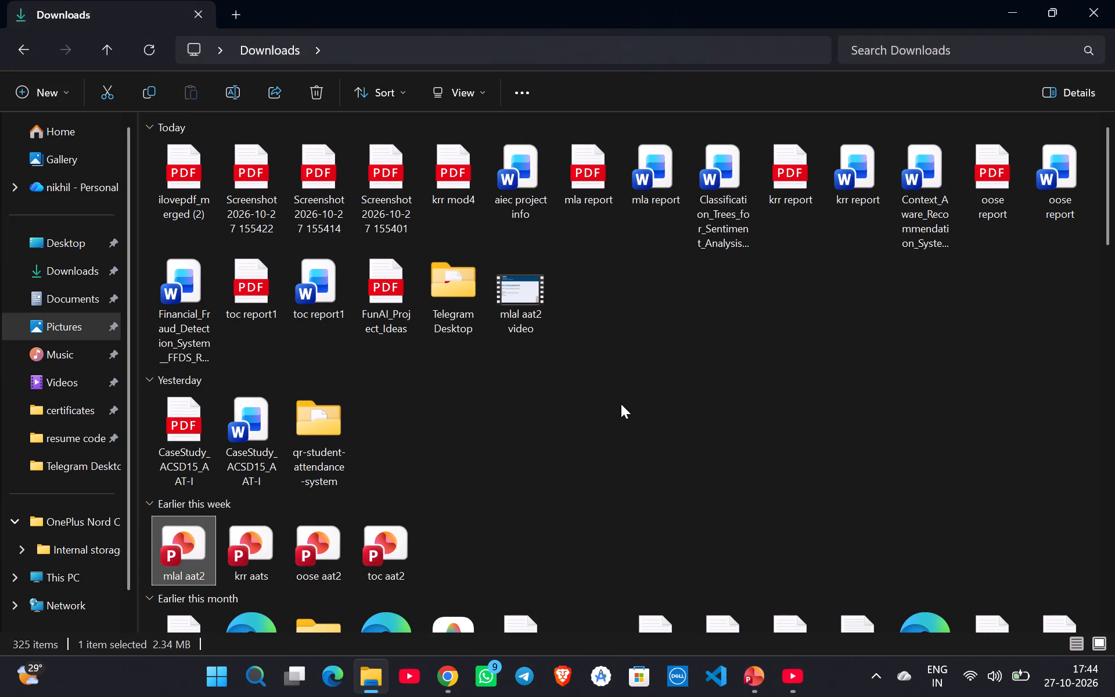
{"action": "left_click", "coordinate": [1006, 1]}
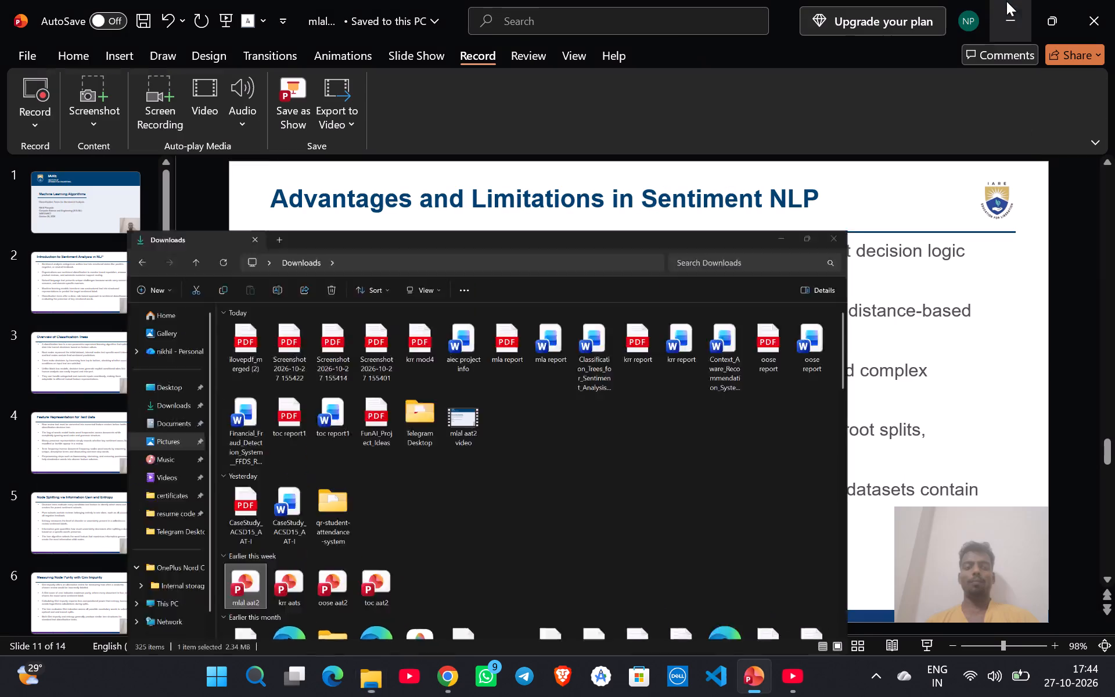
{"action": "left_click", "coordinate": [1014, 1]}
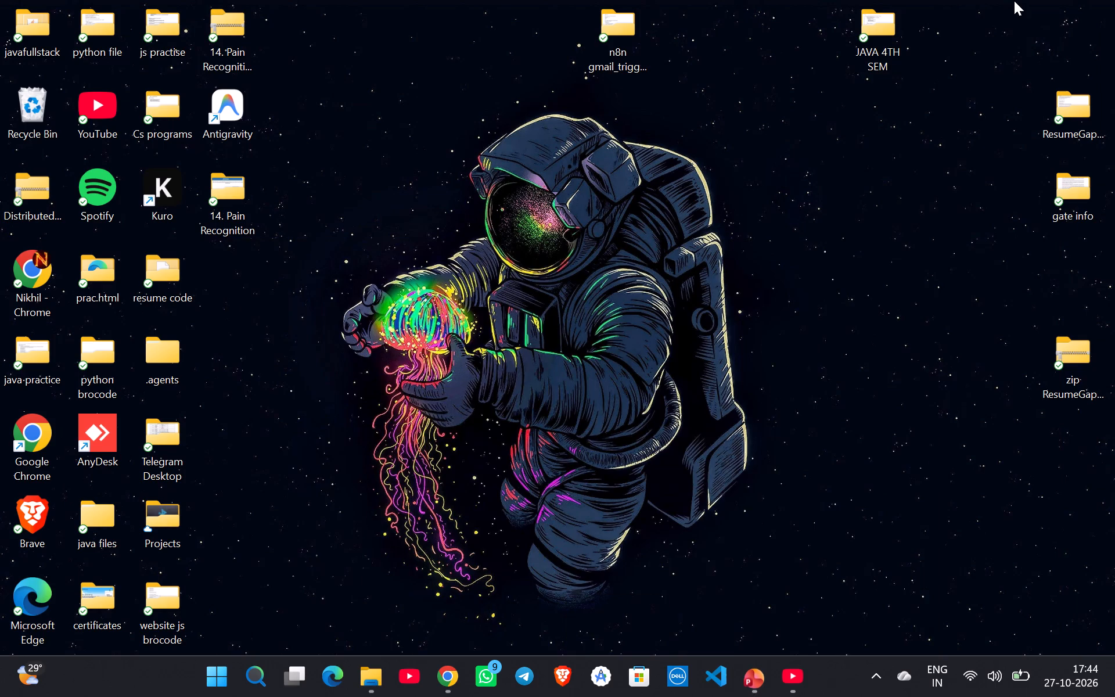
Switch to Google Drive in Chrome and upload the file "mlal aat2 video" from Downloads.
{"action": "left_click", "coordinate": [455, 686]}
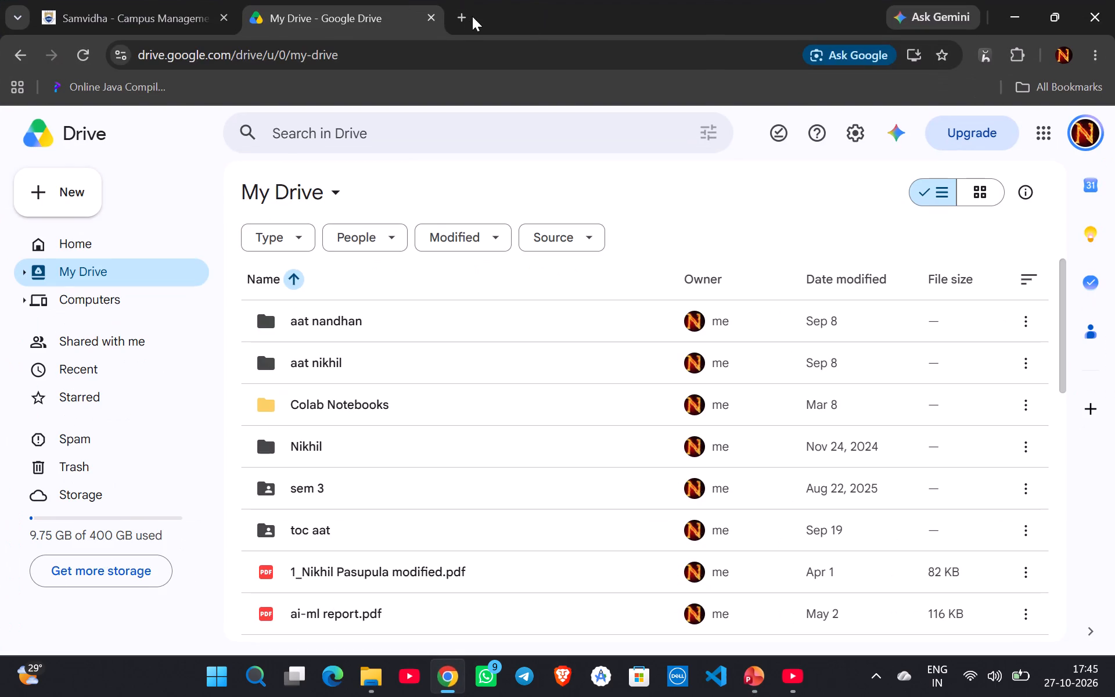
{"action": "scroll", "coordinate": [549, 404], "scroll_direction": "up", "scroll_amount": 4}
{"action": "left_click", "coordinate": [75, 252]}
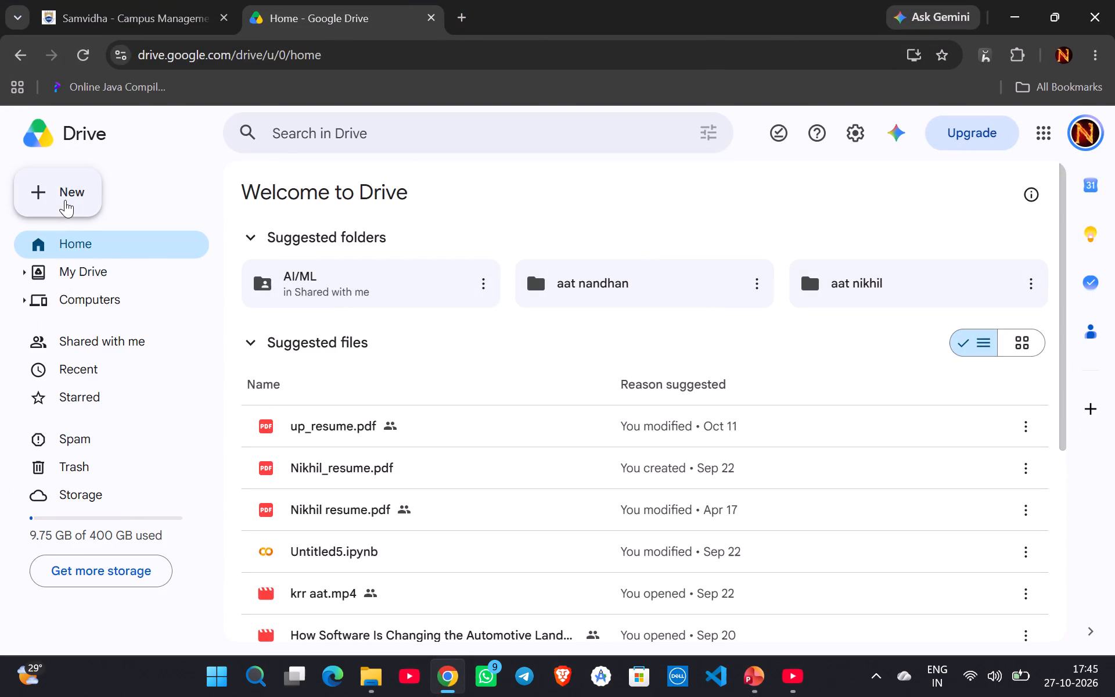
{"action": "left_click", "coordinate": [65, 200]}
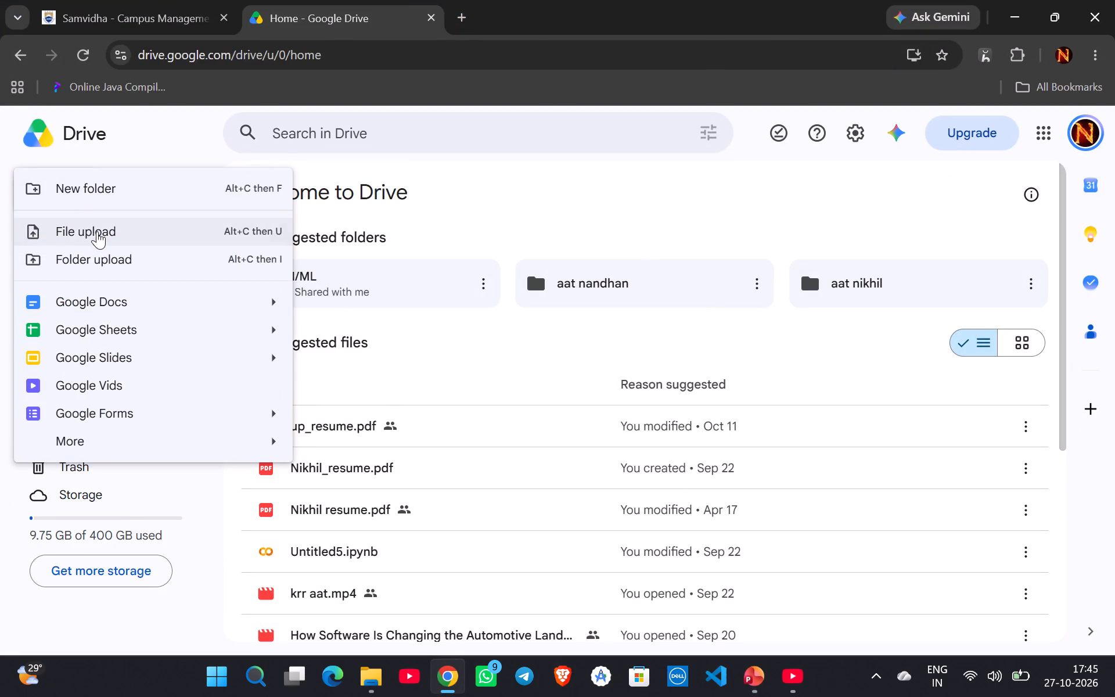
{"action": "left_click", "coordinate": [106, 231]}
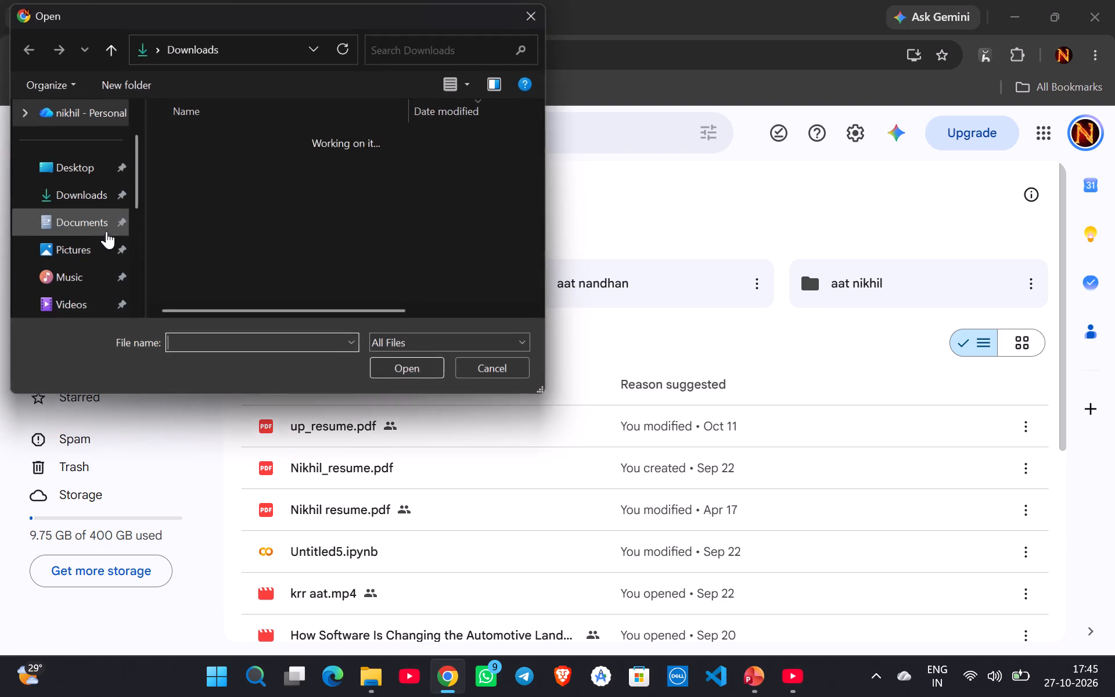
{"action": "left_click", "coordinate": [237, 161]}
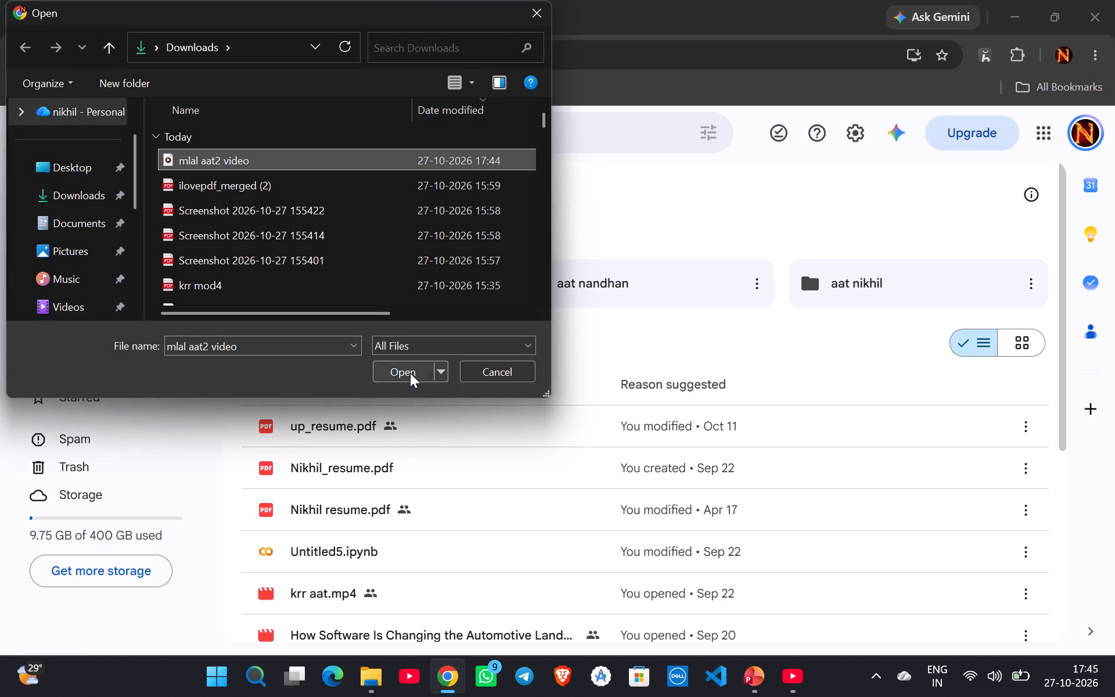
{"action": "left_click", "coordinate": [410, 373]}
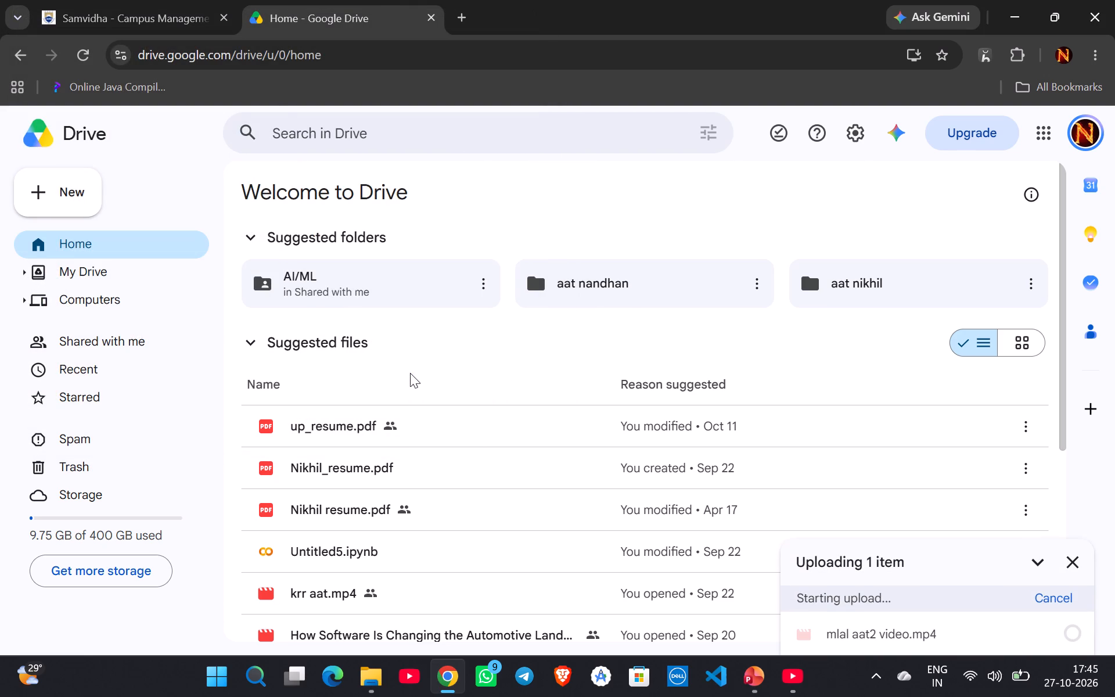
Return to the recorded classification trees presentation in PowerPoint and close it, saving the changes.
{"action": "left_click", "coordinate": [1018, 0]}
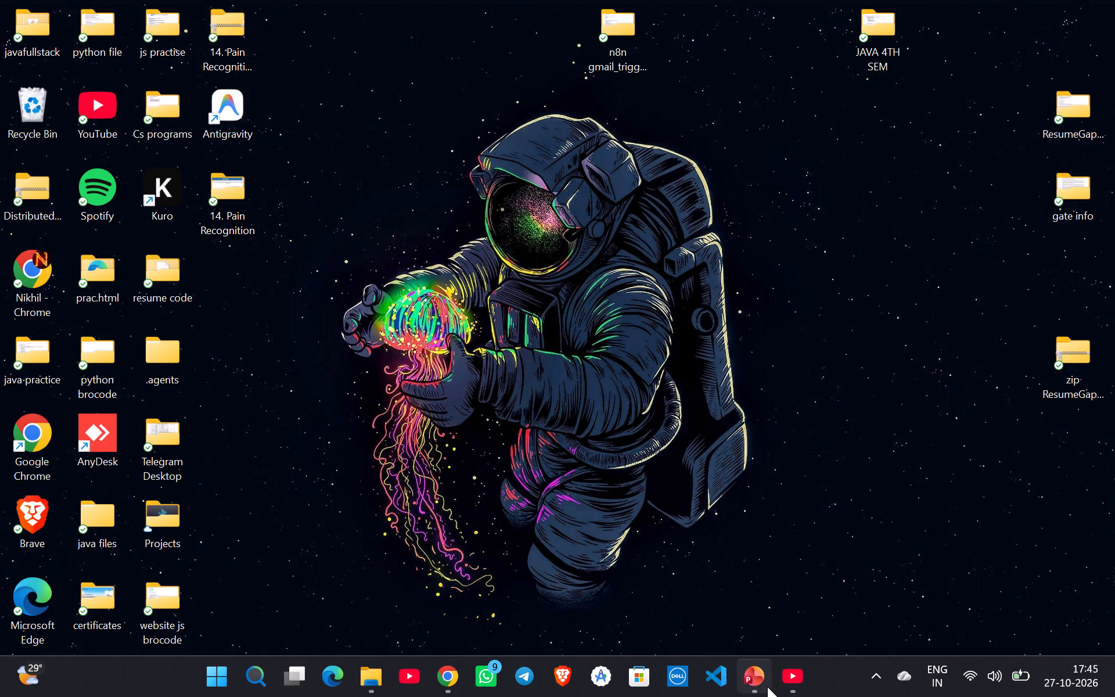
{"action": "left_click", "coordinate": [767, 687]}
{"action": "left_click", "coordinate": [1105, 0]}
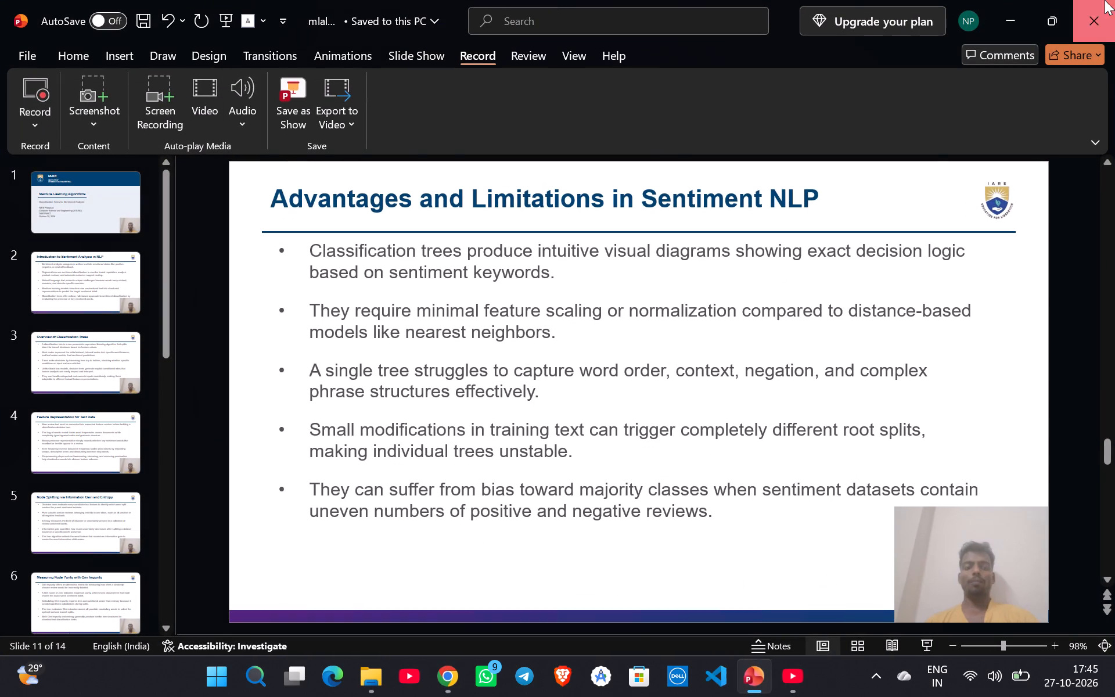
{"action": "left_click", "coordinate": [554, 462]}
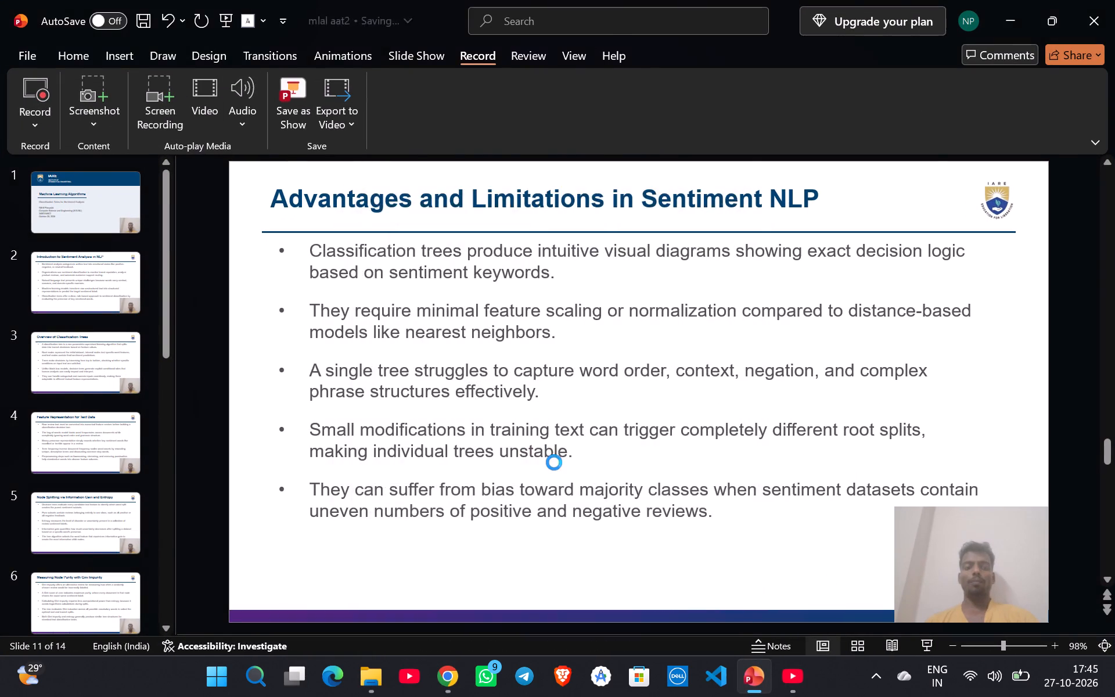
Open the presentation "krr aats" from the Downloads folder and enable editing.
{"action": "left_click", "coordinate": [413, 691]}
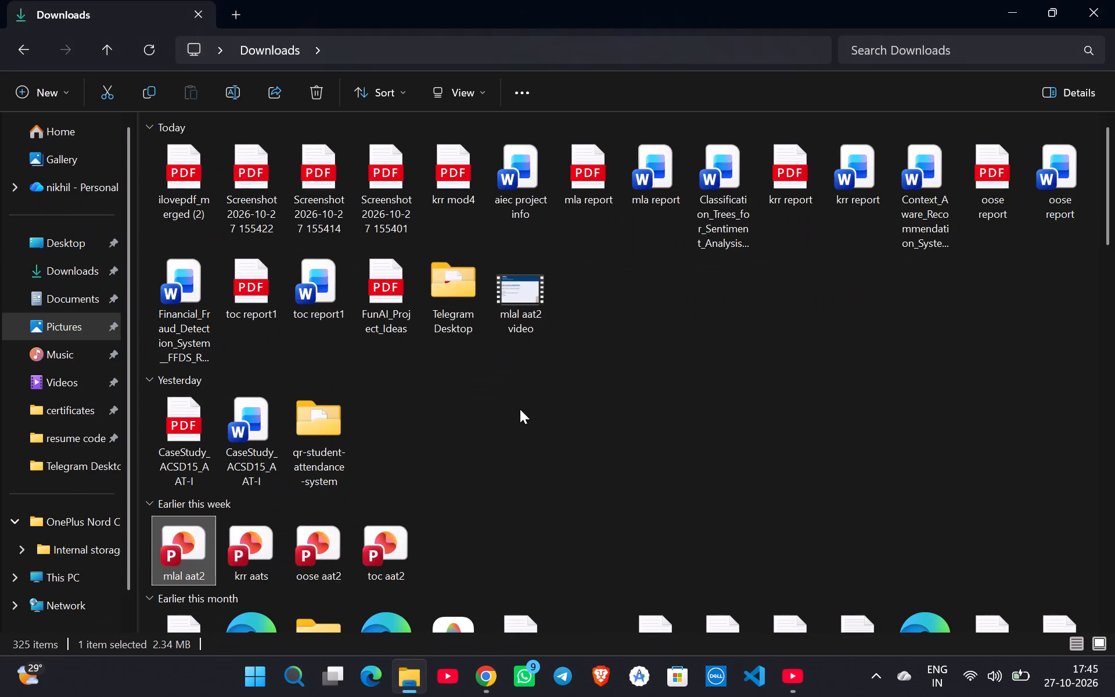
{"action": "scroll", "coordinate": [520, 409], "scroll_direction": "up", "scroll_amount": 3}
{"action": "double_click", "coordinate": [274, 549]}
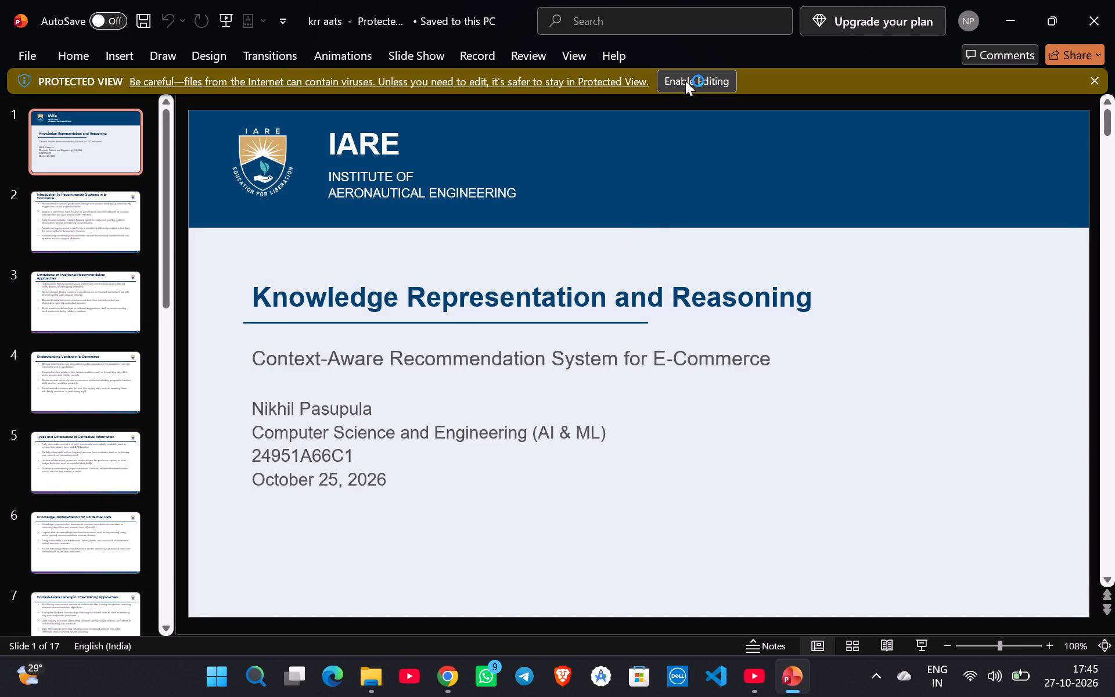
{"action": "left_click", "coordinate": [685, 81]}
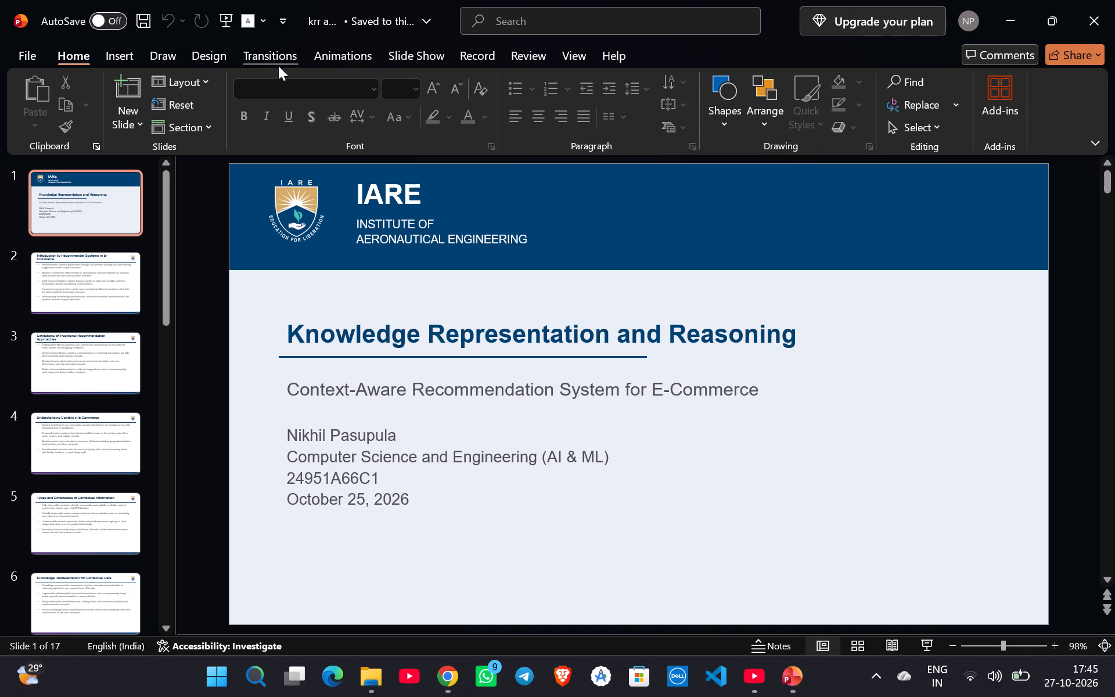
Start recording the slide show from the beginning and advance from the title slide to "Introduction to Recommender Systems in E-Commerce".
{"action": "scroll", "coordinate": [82, 267], "scroll_direction": "up", "scroll_amount": 1}
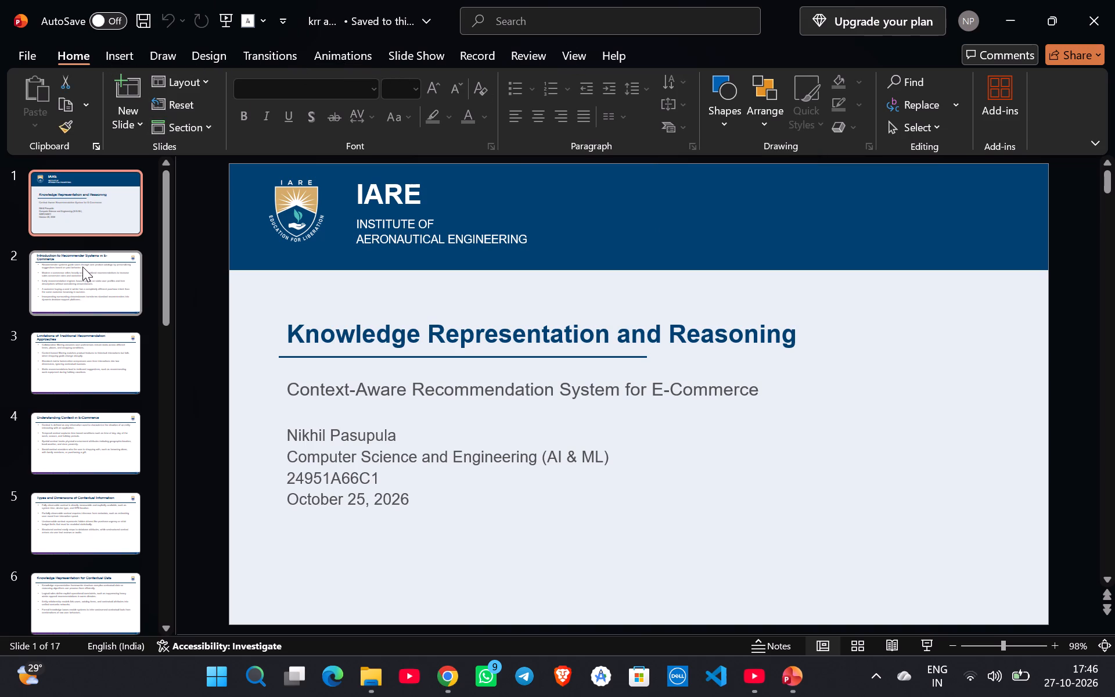
{"action": "scroll", "coordinate": [82, 267], "scroll_direction": "up", "scroll_amount": 1}
{"action": "scroll", "coordinate": [82, 267], "scroll_direction": "down", "scroll_amount": 2}
{"action": "scroll", "coordinate": [111, 308], "scroll_direction": "up", "scroll_amount": 5}
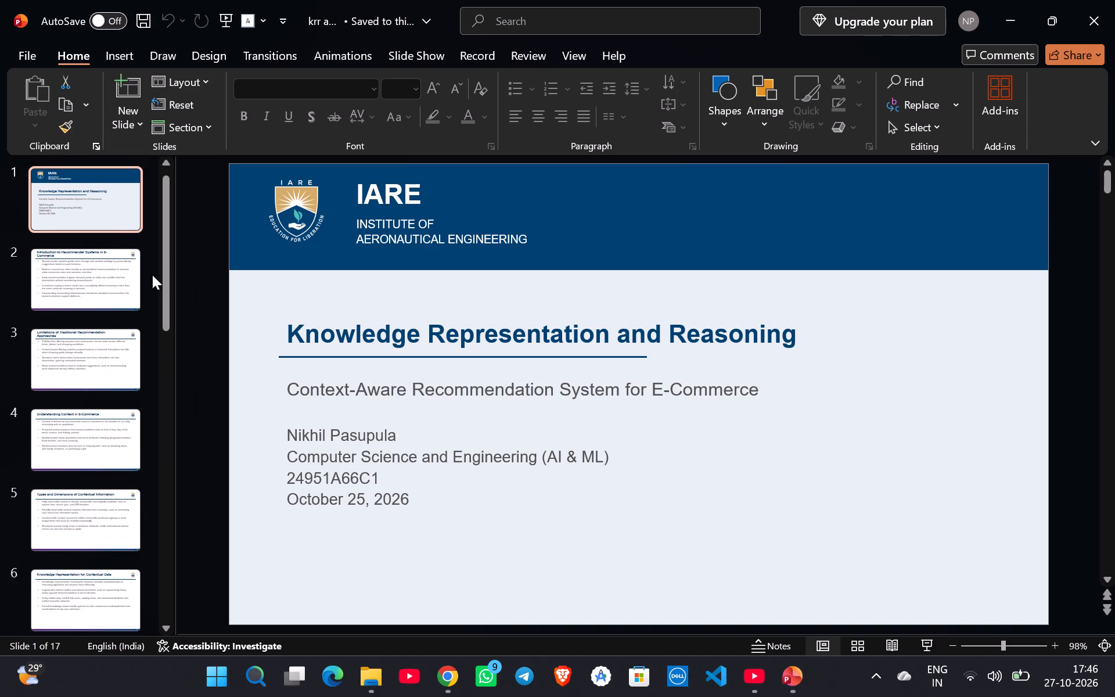
{"action": "left_click", "coordinate": [476, 54]}
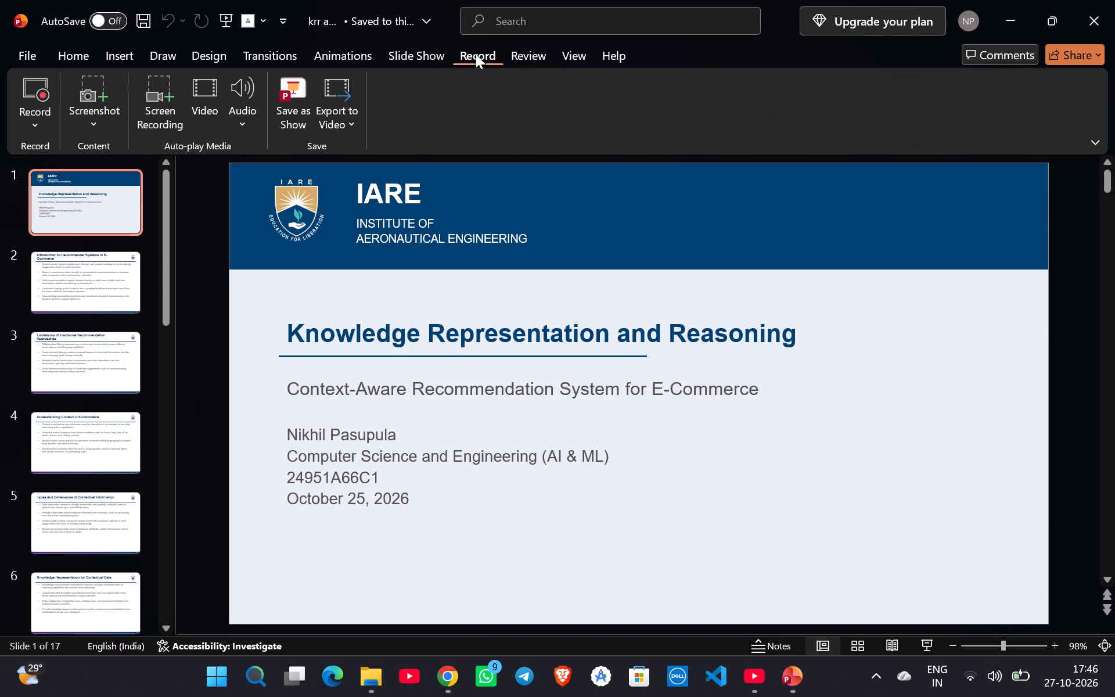
{"action": "left_click", "coordinate": [33, 115]}
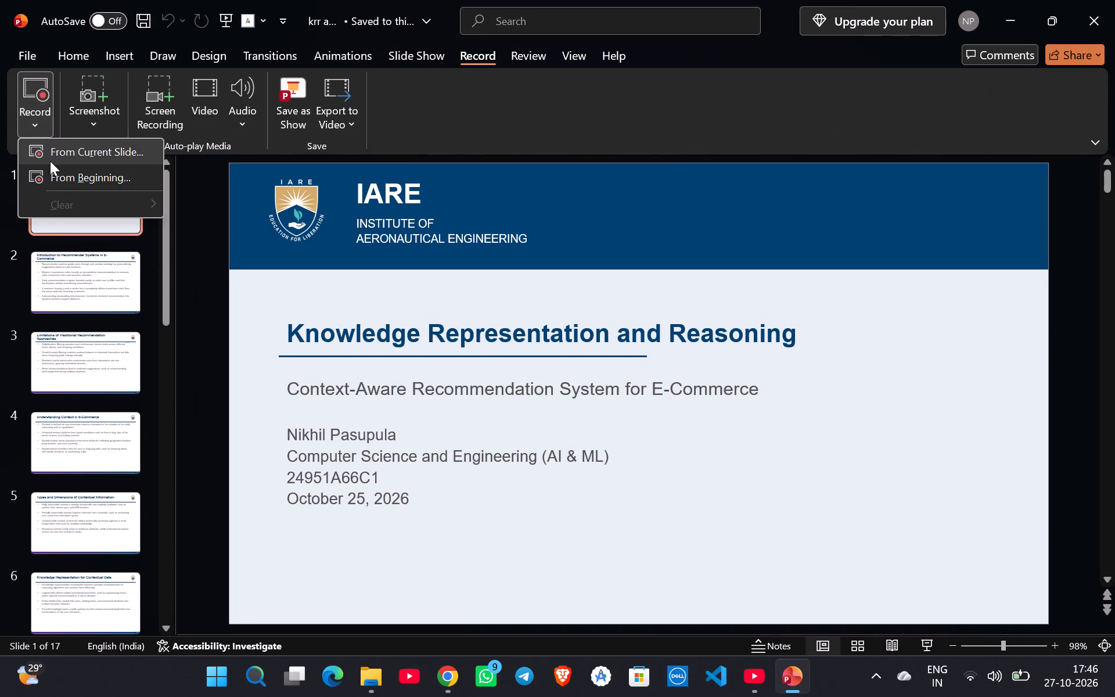
{"action": "left_click", "coordinate": [57, 180]}
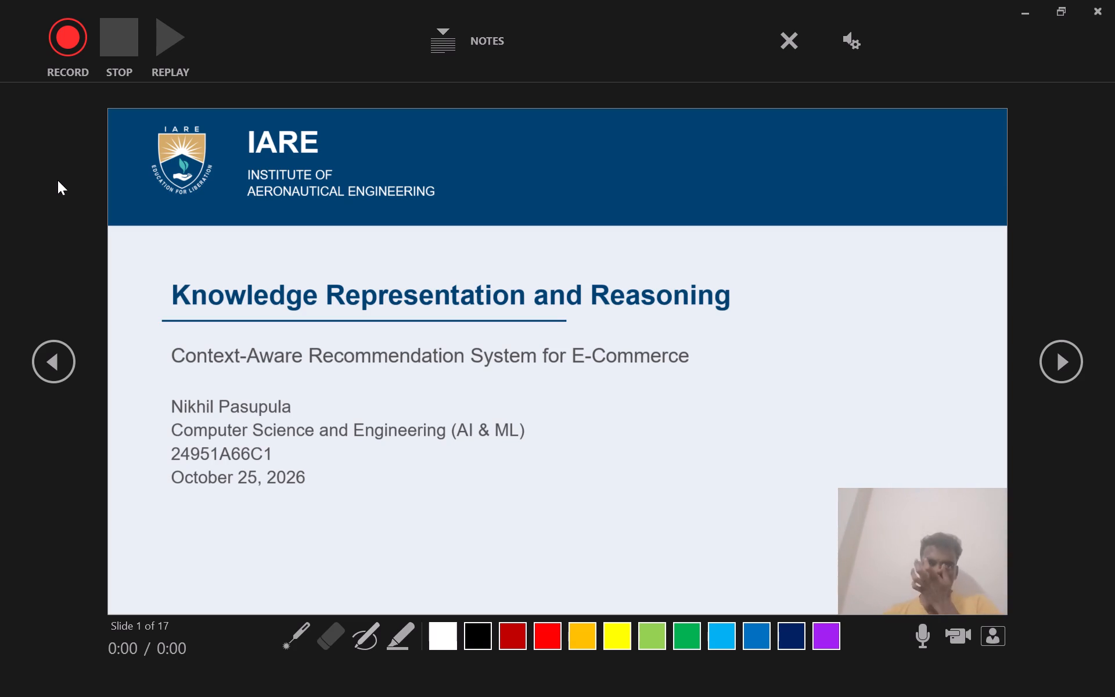
{"action": "left_click", "coordinate": [68, 56]}
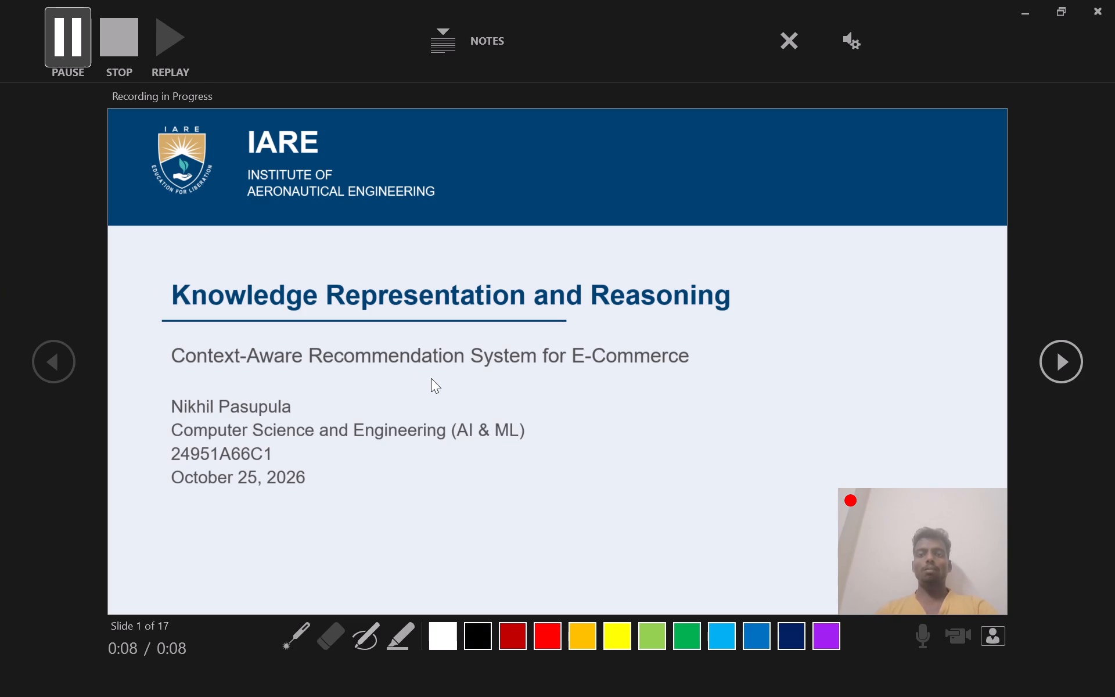
{"action": "key", "text": "Right"}
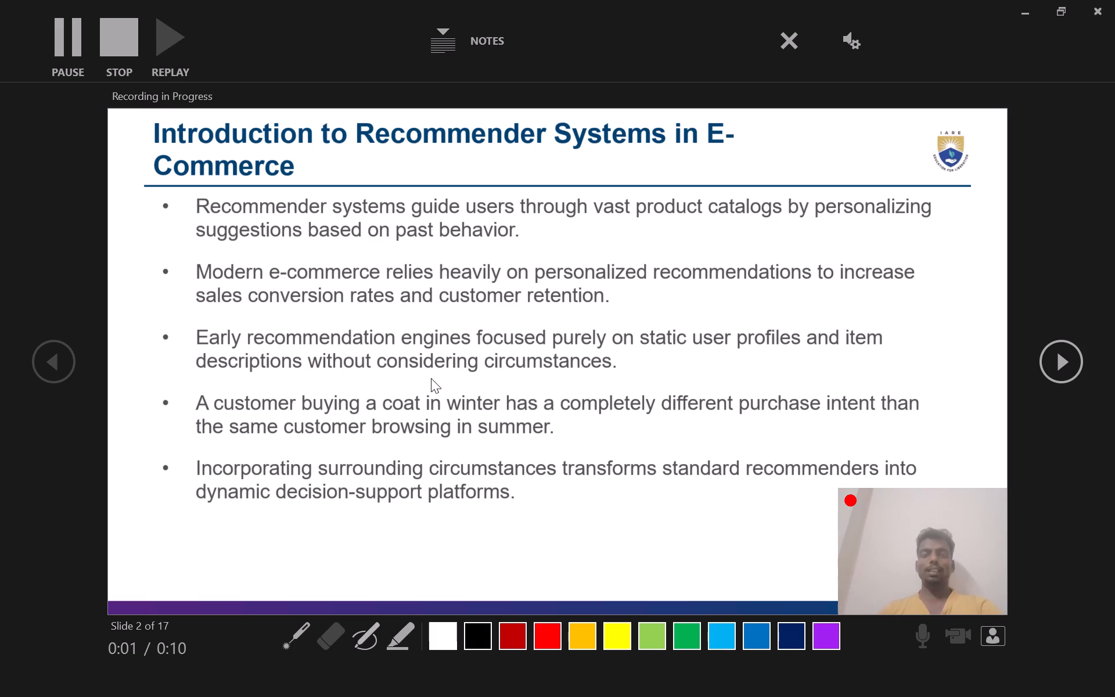